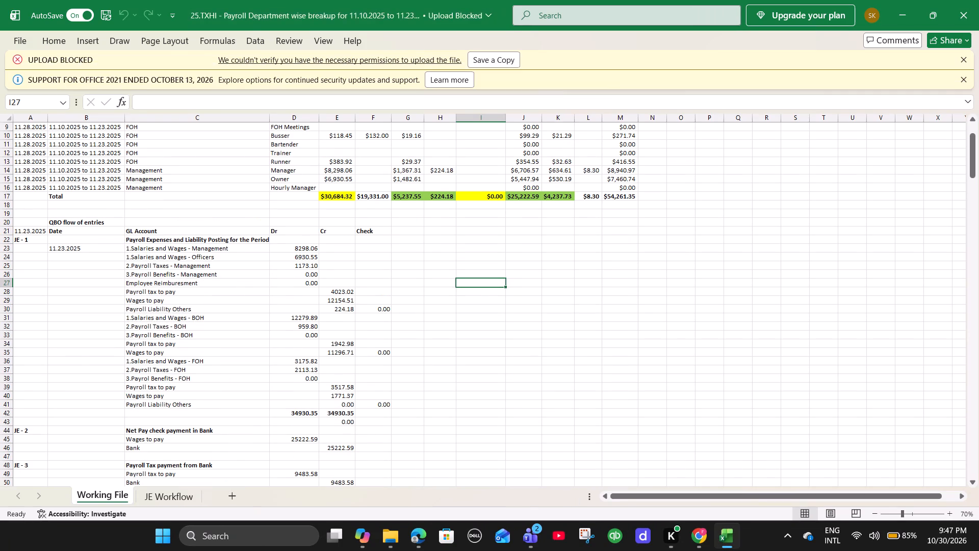
Clear the amounts from Salaries and Wages through Employee Reimbursement for all sub-departments, cells E2:I16, leaving the Total row.
{"action": "key", "text": "ctrl+plus"}
{"action": "left_click", "coordinate": [530, 302]}
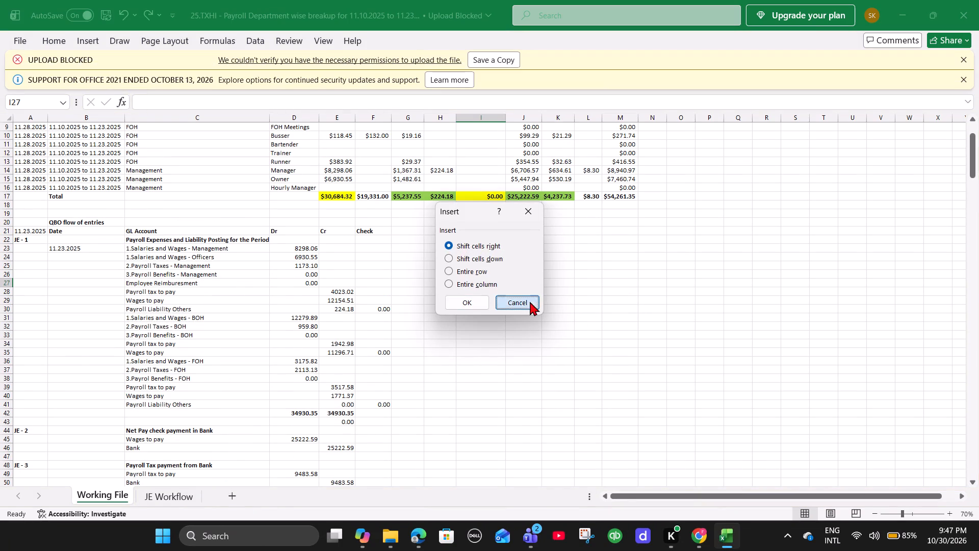
{"action": "double_click", "coordinate": [949, 515]}
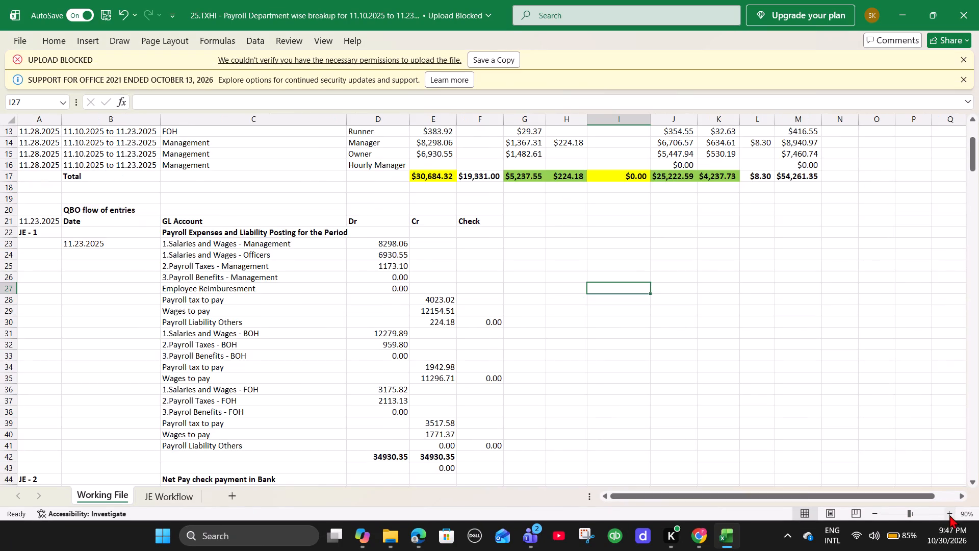
{"action": "left_click", "coordinate": [949, 515]}
{"action": "scroll", "coordinate": [494, 388], "scroll_direction": "up", "scroll_amount": 9}
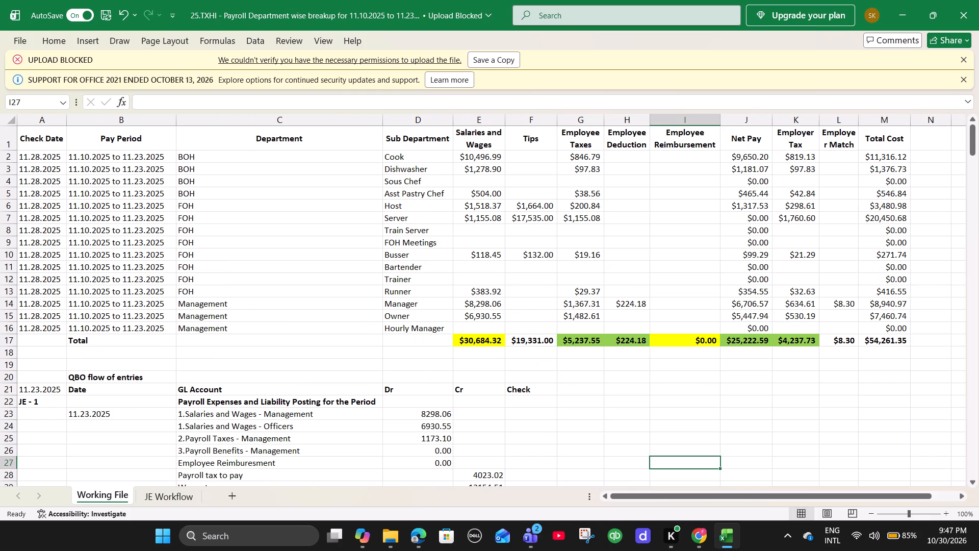
{"action": "scroll", "coordinate": [494, 388], "scroll_direction": "up", "scroll_amount": 5}
{"action": "left_click_drag", "start_coordinate": [457, 159], "coordinate": [656, 266]}
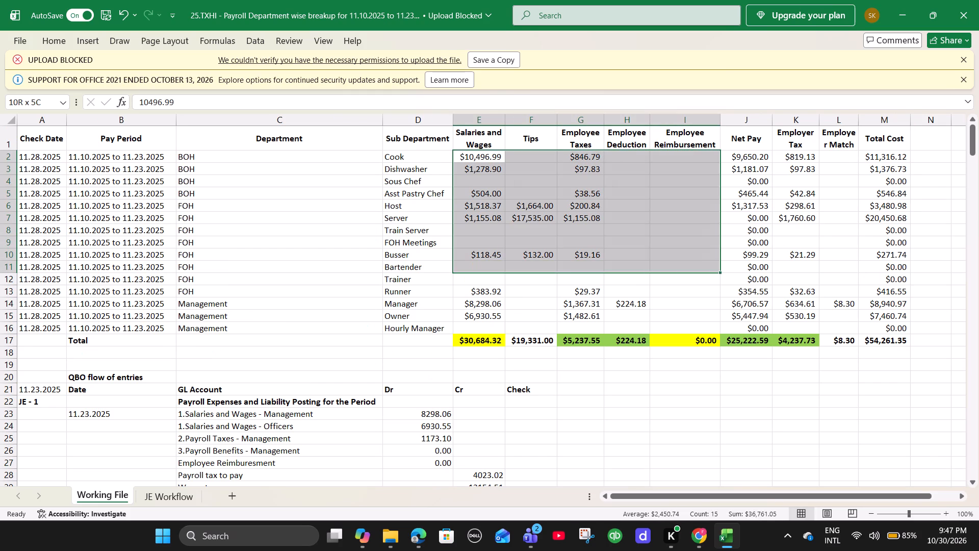
{"action": "left_click_drag", "start_coordinate": [656, 266], "coordinate": [702, 317]}
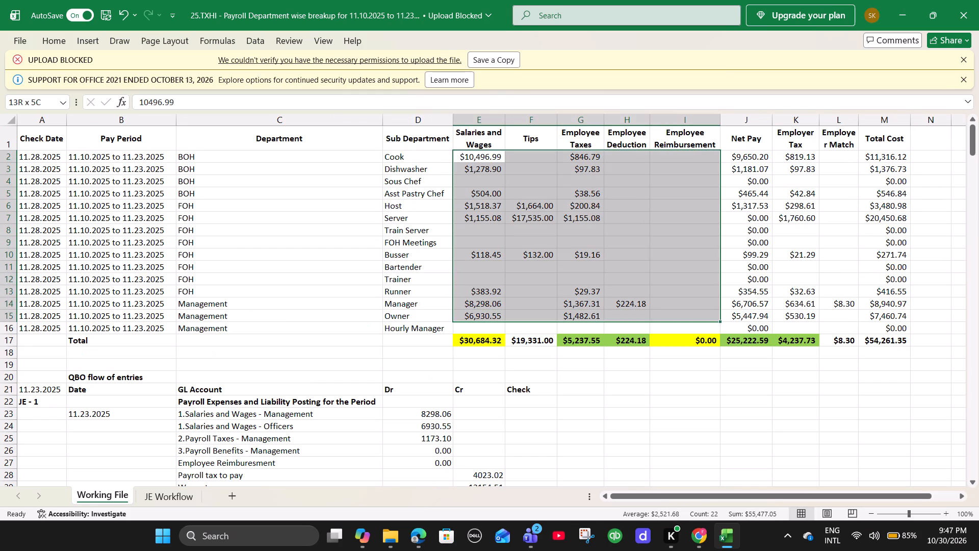
{"action": "left_click_drag", "start_coordinate": [702, 317], "coordinate": [704, 323]}
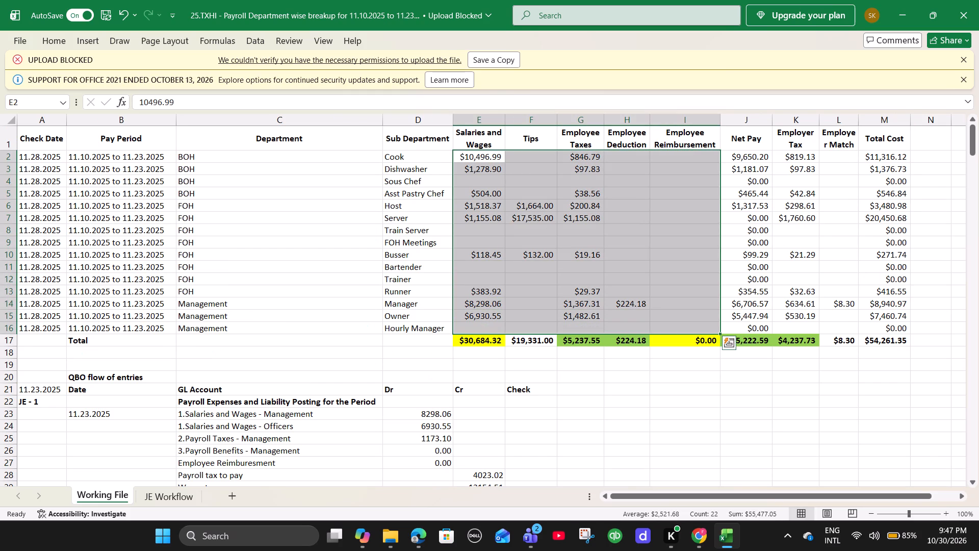
{"action": "key", "text": "Delete"}
Select the block from the Employer Tax column through column N for all sub-department rows, cells K2:N16.
{"action": "left_click_drag", "start_coordinate": [787, 159], "coordinate": [815, 182]}
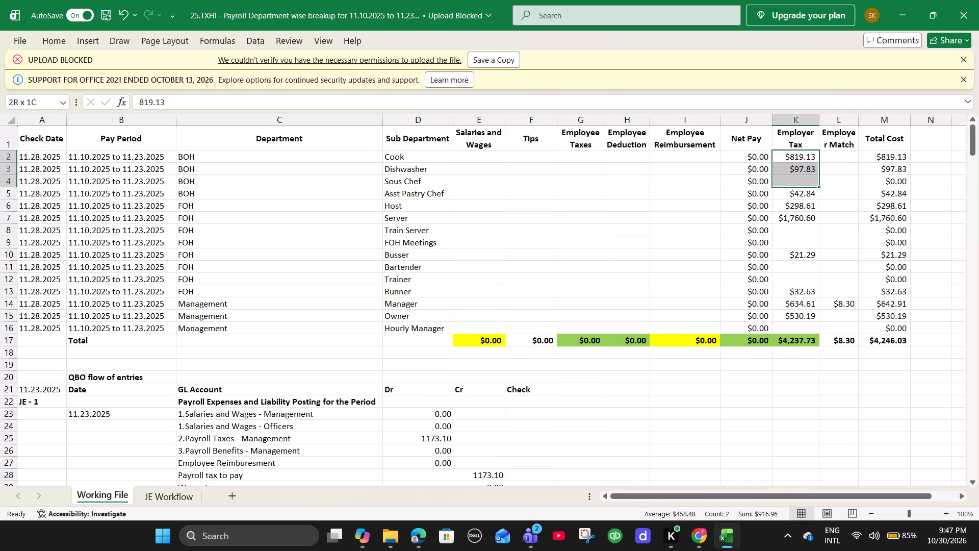
{"action": "left_click_drag", "start_coordinate": [815, 182], "coordinate": [925, 326]}
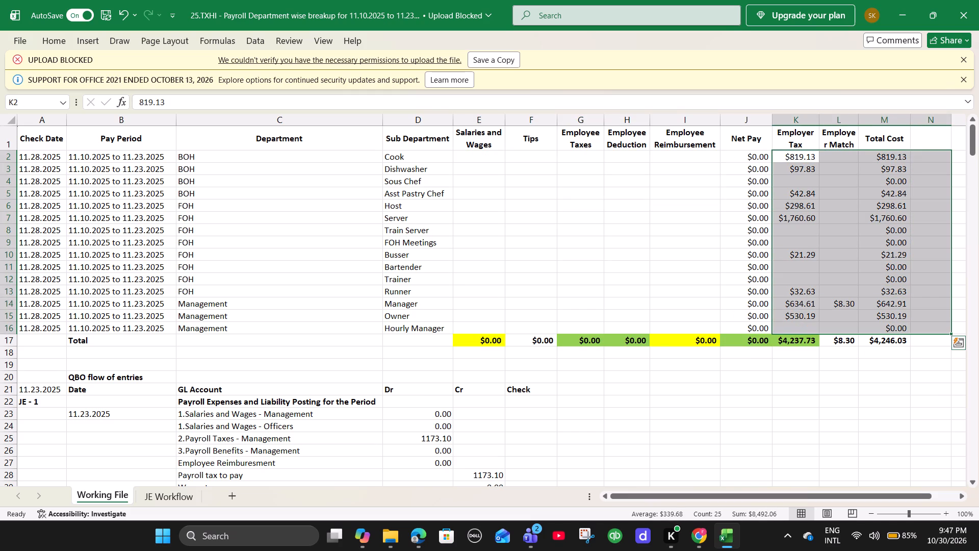
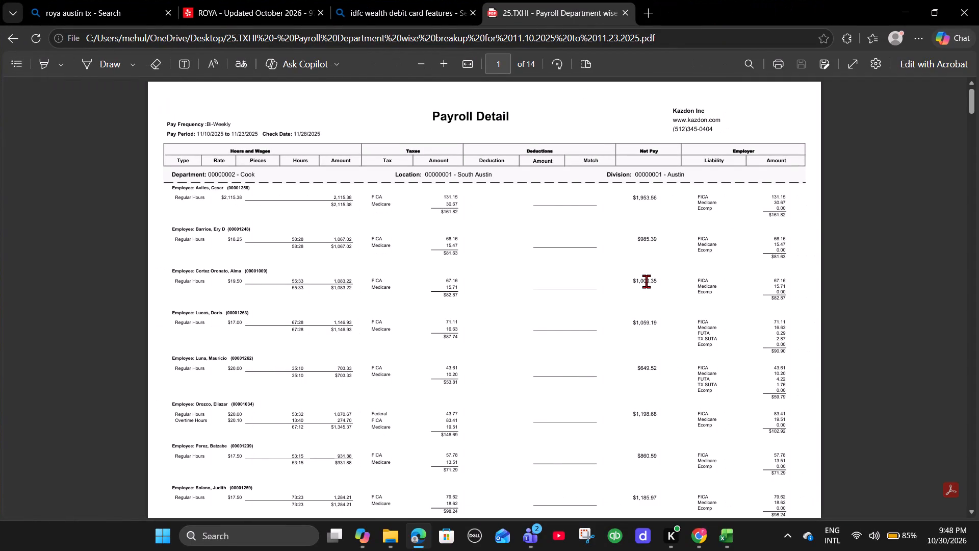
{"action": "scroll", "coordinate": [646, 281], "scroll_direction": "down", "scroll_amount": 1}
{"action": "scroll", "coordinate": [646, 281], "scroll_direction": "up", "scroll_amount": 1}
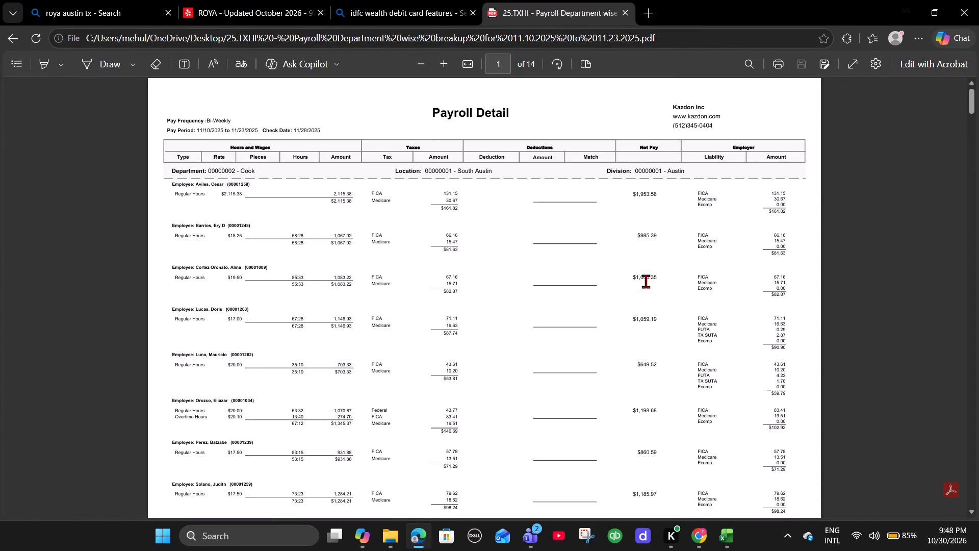
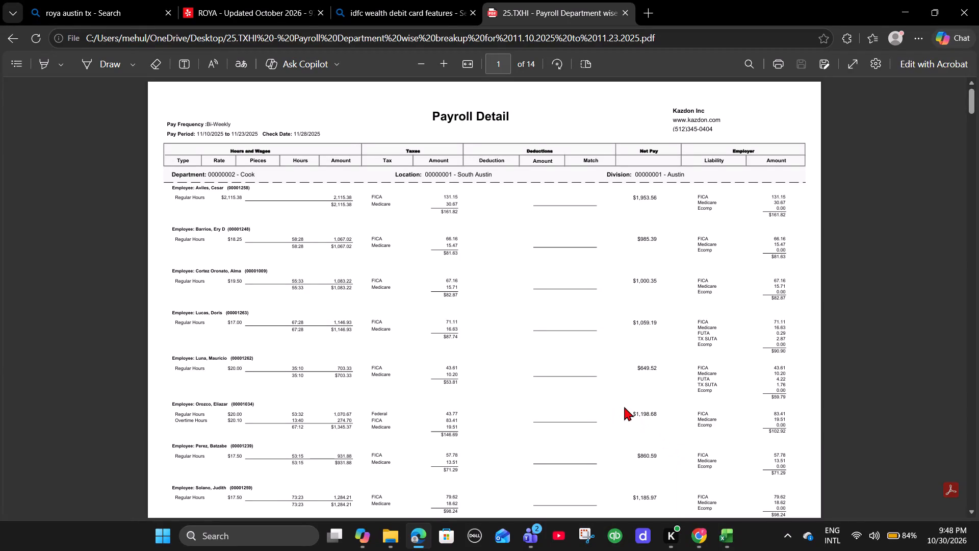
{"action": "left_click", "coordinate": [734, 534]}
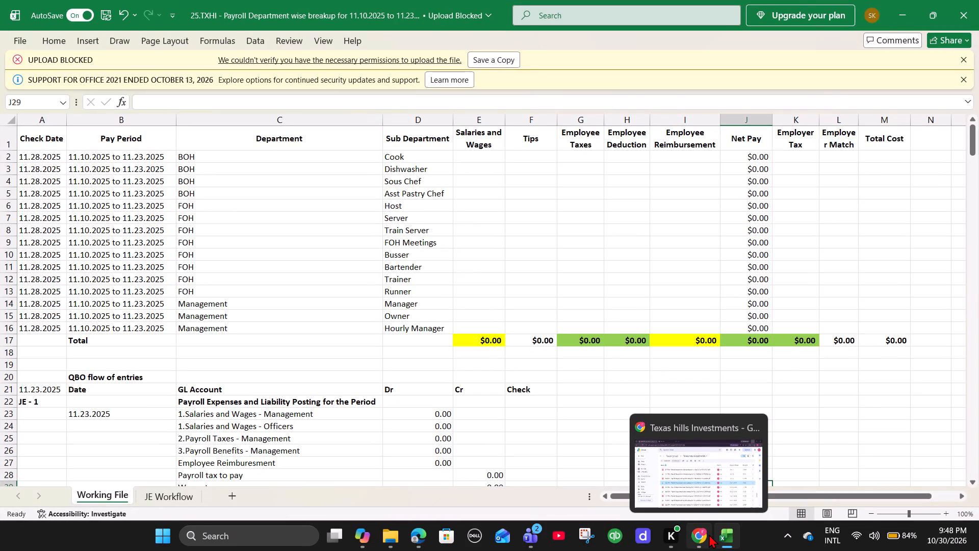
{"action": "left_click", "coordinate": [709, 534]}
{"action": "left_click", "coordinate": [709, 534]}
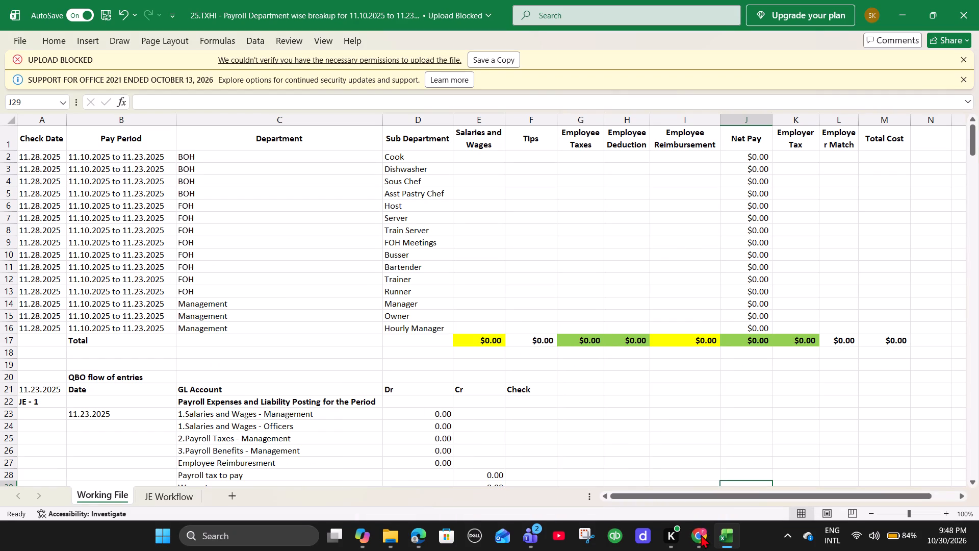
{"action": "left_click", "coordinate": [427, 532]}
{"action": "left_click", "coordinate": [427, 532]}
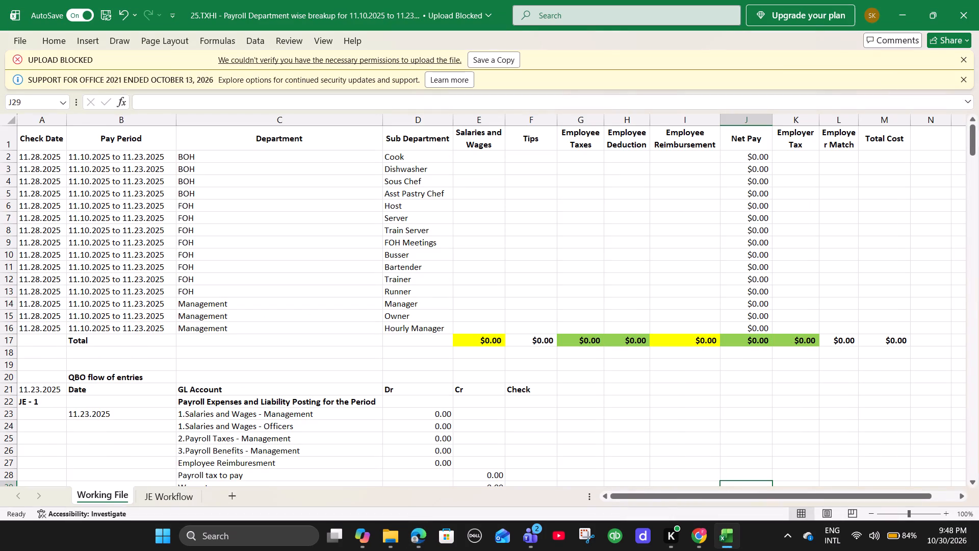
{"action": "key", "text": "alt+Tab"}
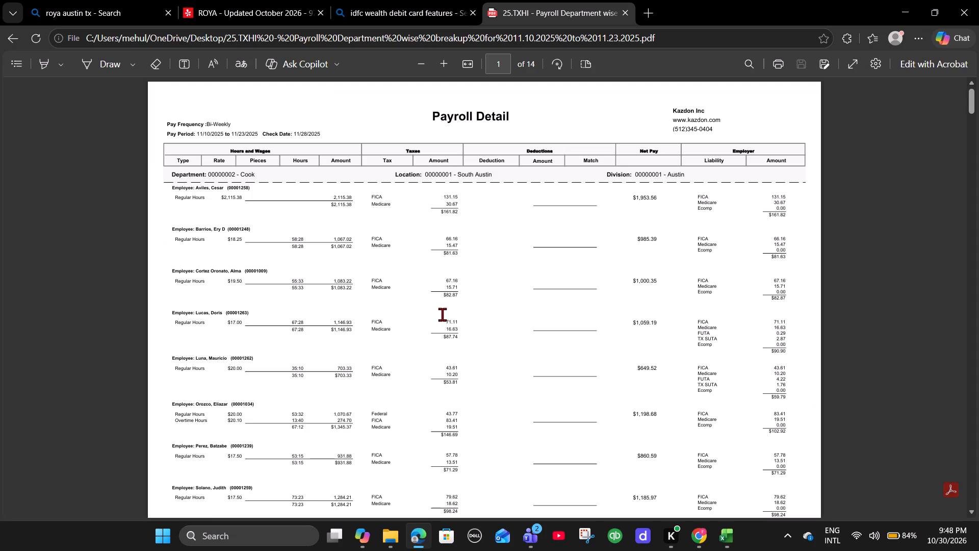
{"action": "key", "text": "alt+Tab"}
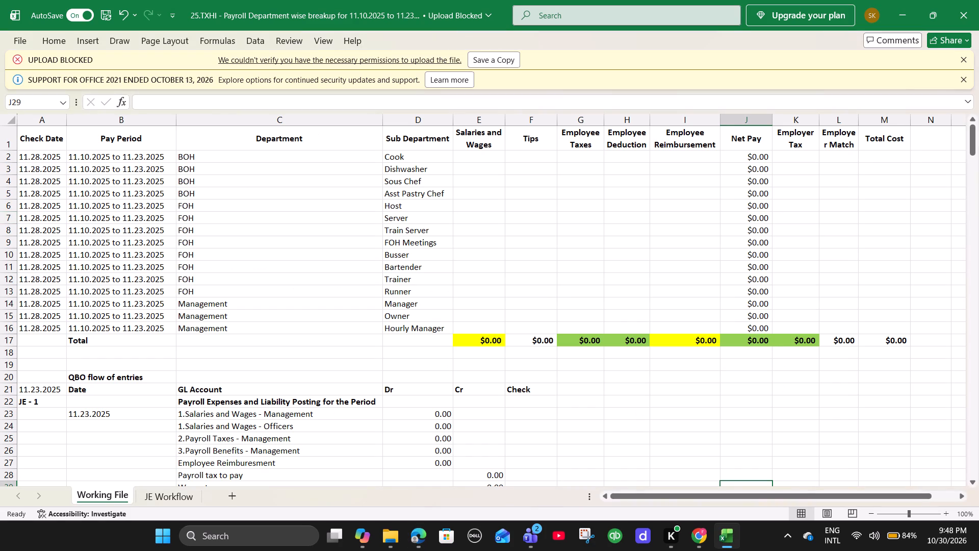
Find the Cook department totals in the Payroll Detail PDF and enter 10496.99 as Cook Salaries and Wages in the Working File.
{"action": "key", "text": "alt+Tab"}
{"action": "scroll", "coordinate": [394, 223], "scroll_direction": "down", "scroll_amount": 6}
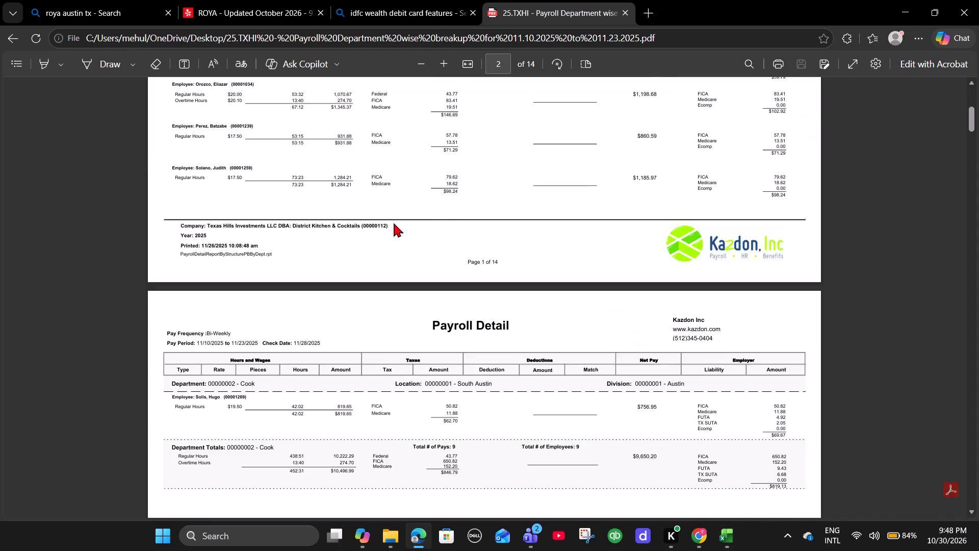
{"action": "scroll", "coordinate": [394, 223], "scroll_direction": "down", "scroll_amount": 3}
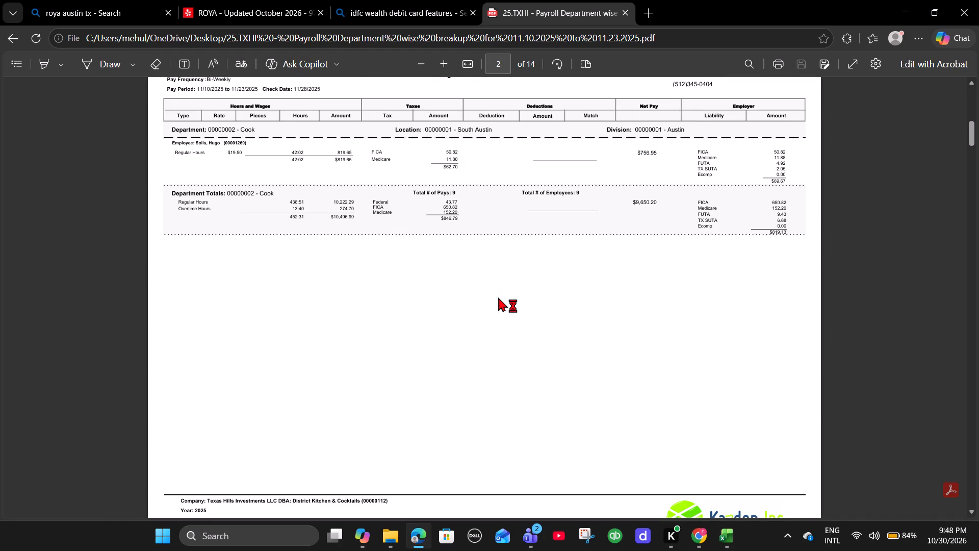
{"action": "key", "text": "ctrl+plus"}
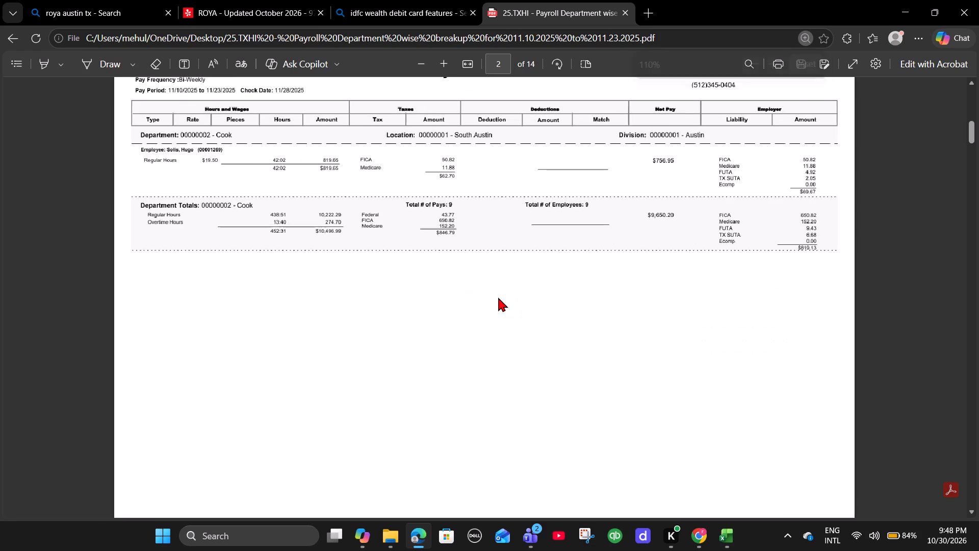
{"action": "key", "text": "ctrl+plus"}
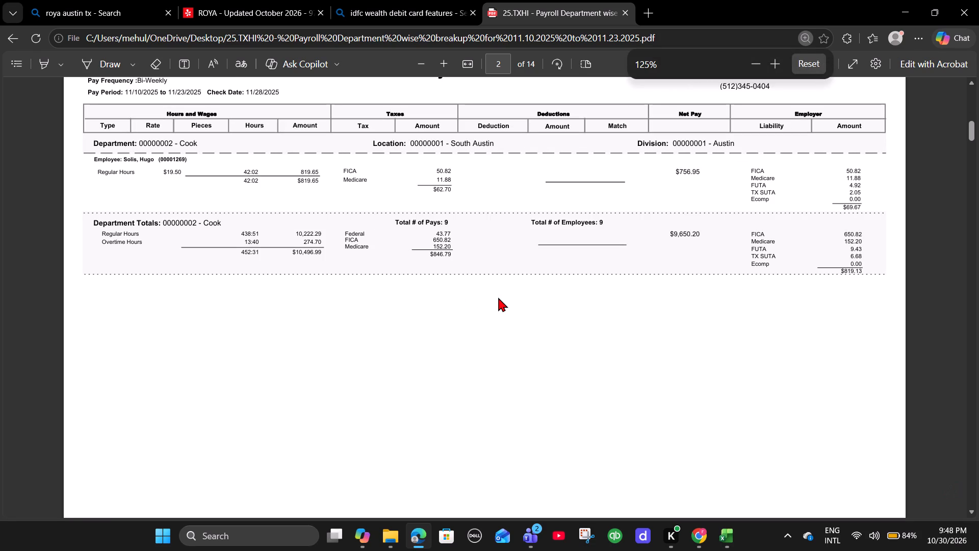
{"action": "key", "text": "alt+Tab"}
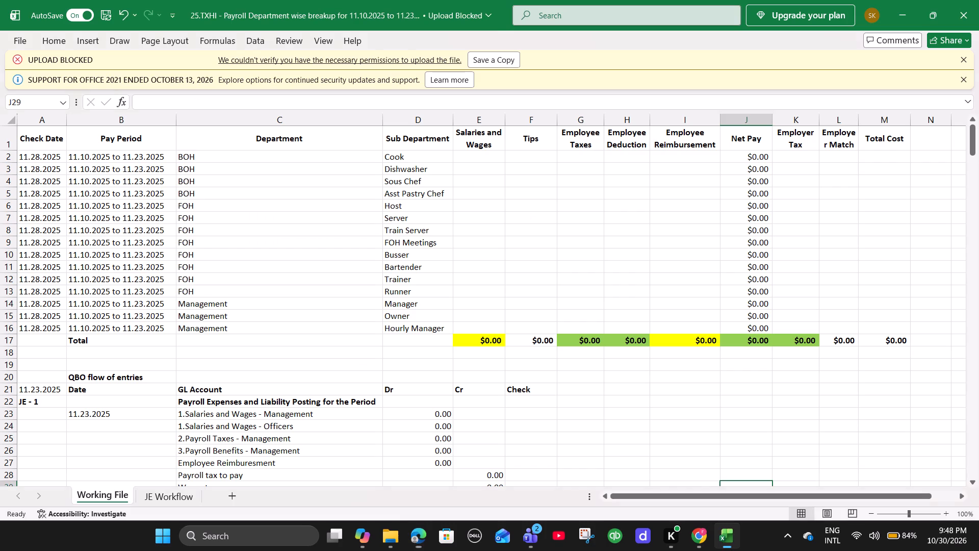
{"action": "left_click", "coordinate": [458, 158]}
{"action": "key", "text": "alt+Tab"}
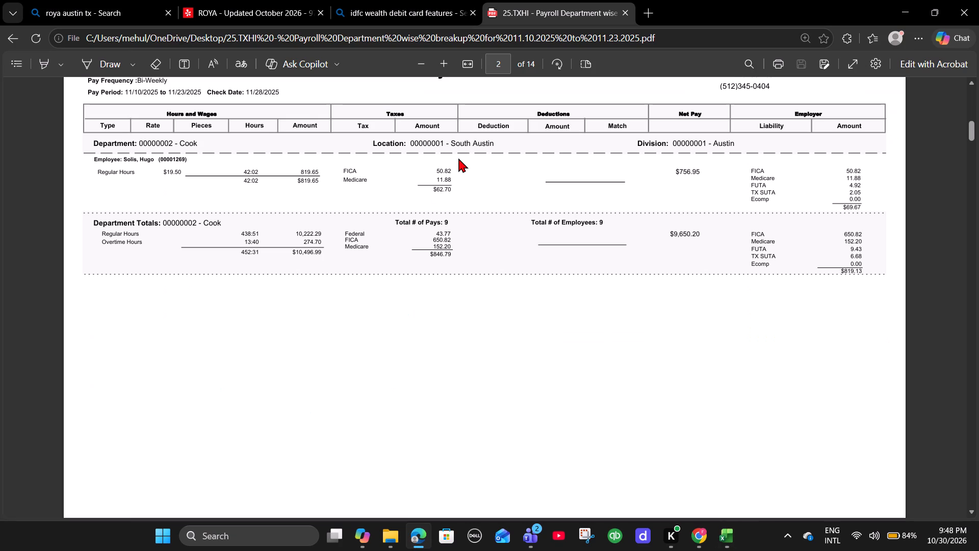
{"action": "key", "text": "alt+Tab"}
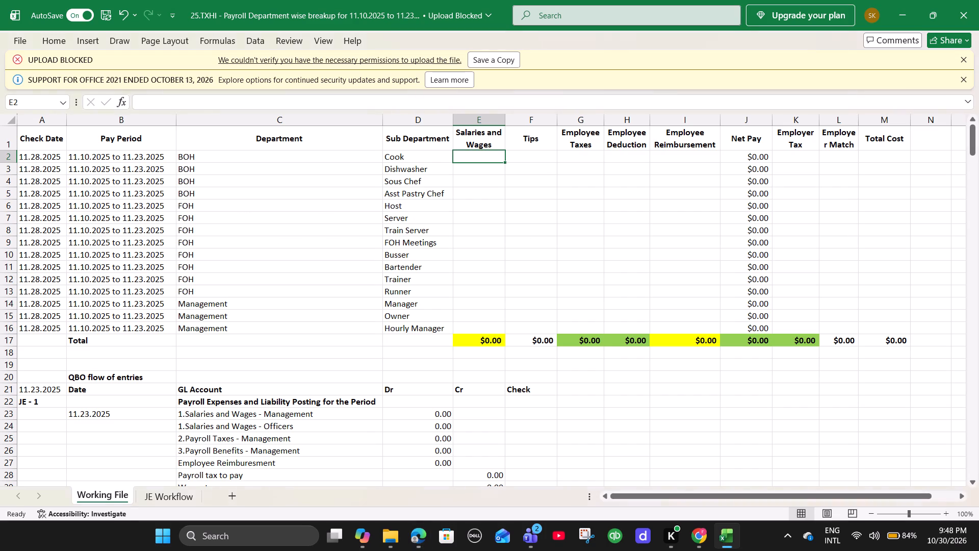
{"action": "type", "text": "10496."}
{"action": "key", "text": "alt+Tab"}
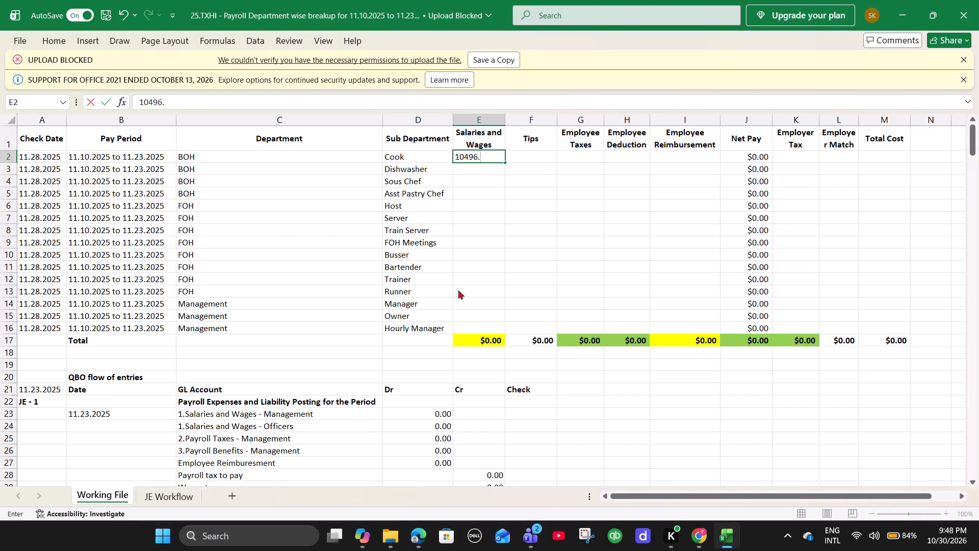
{"action": "key", "text": "alt+Tab"}
{"action": "type", "text": "99"}
{"action": "key", "text": "Right"}
Enter the Cook department's total employee taxes from the PDF, 846.79, under Employee Taxes in the Cook row.
{"action": "key", "text": "Right"}
{"action": "key", "text": "alt+Tab"}
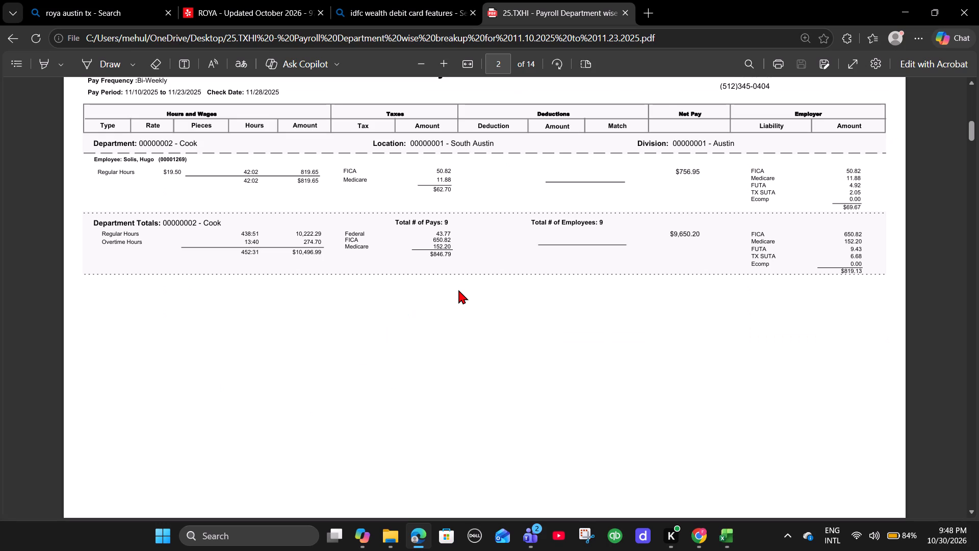
{"action": "key", "text": "alt+Tab"}
{"action": "type", "text": "846."}
{"action": "key", "text": "alt+Tab"}
{"action": "key", "text": "alt+Tab"}
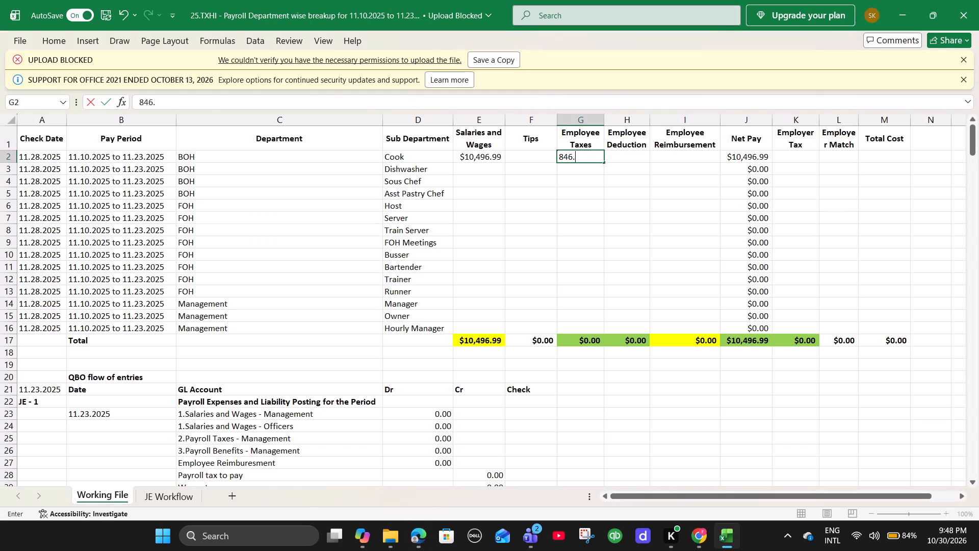
{"action": "type", "text": "79"}
{"action": "key", "text": "Right"}
Enter the Cook department's employer liability total from the PDF, 819.13, under Employer Tax in the Cook row.
{"action": "key", "text": "Right"}
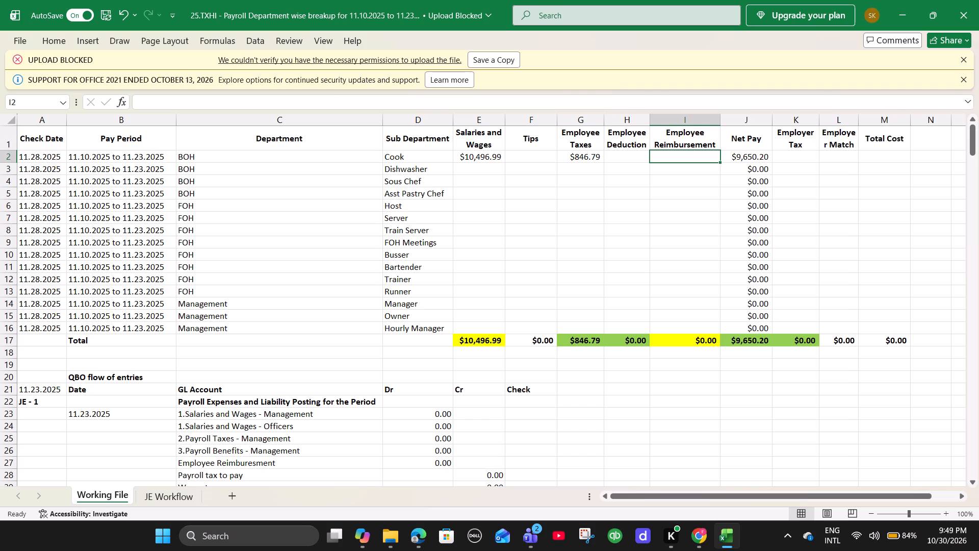
{"action": "key", "text": "alt+Tab"}
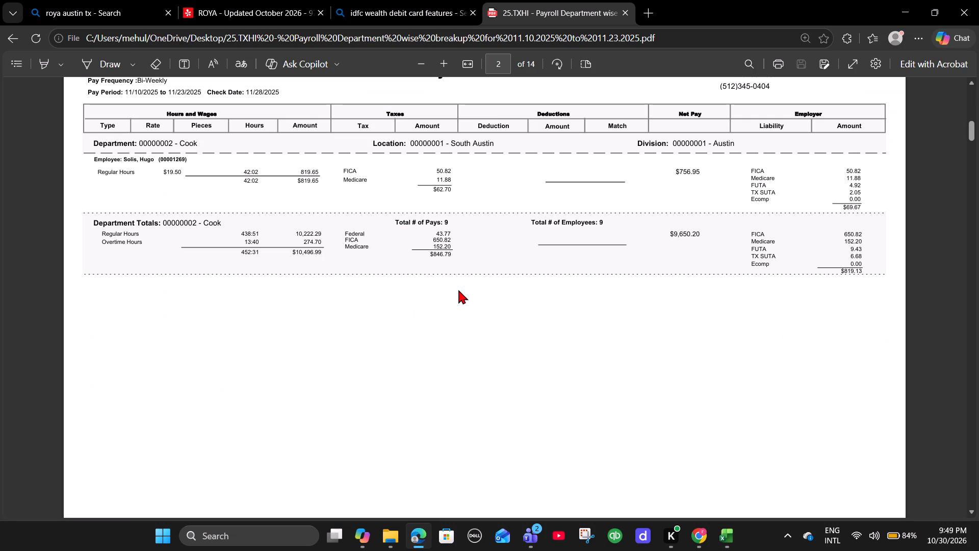
{"action": "key", "text": "alt+Tab"}
{"action": "key", "text": "alt+Tab"}
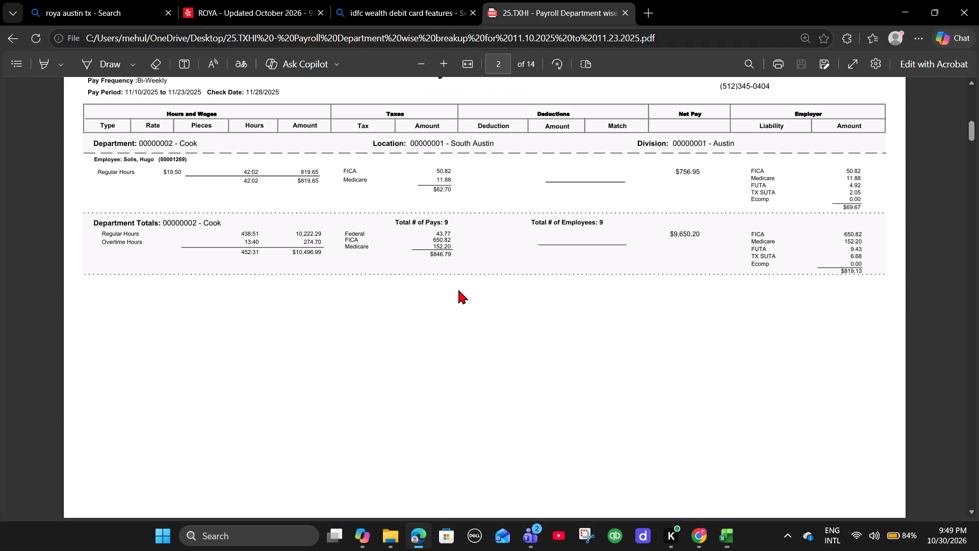
{"action": "key", "text": "alt+Tab"}
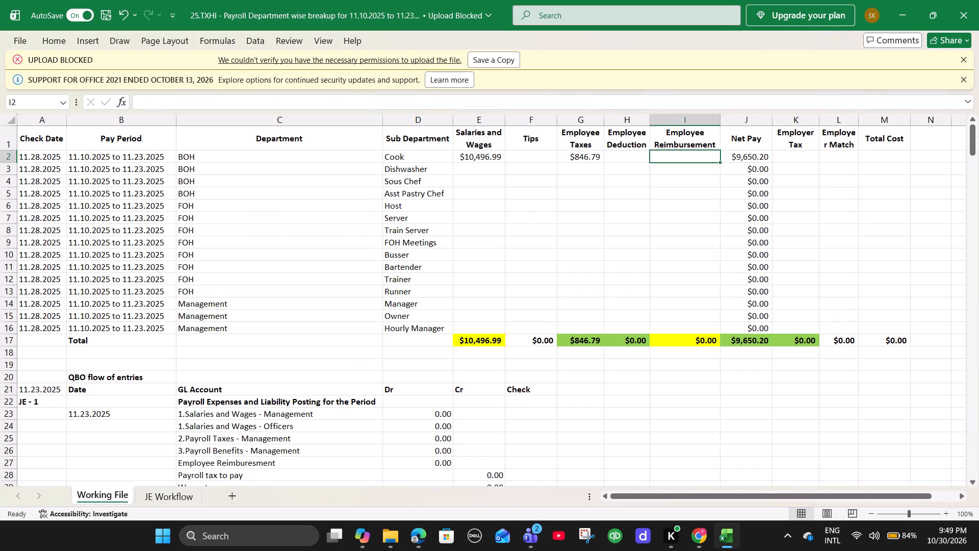
{"action": "key", "text": "Right"}
{"action": "key", "text": "Right"}
{"action": "type", "text": "819.13"}
{"action": "key", "text": "Right"}
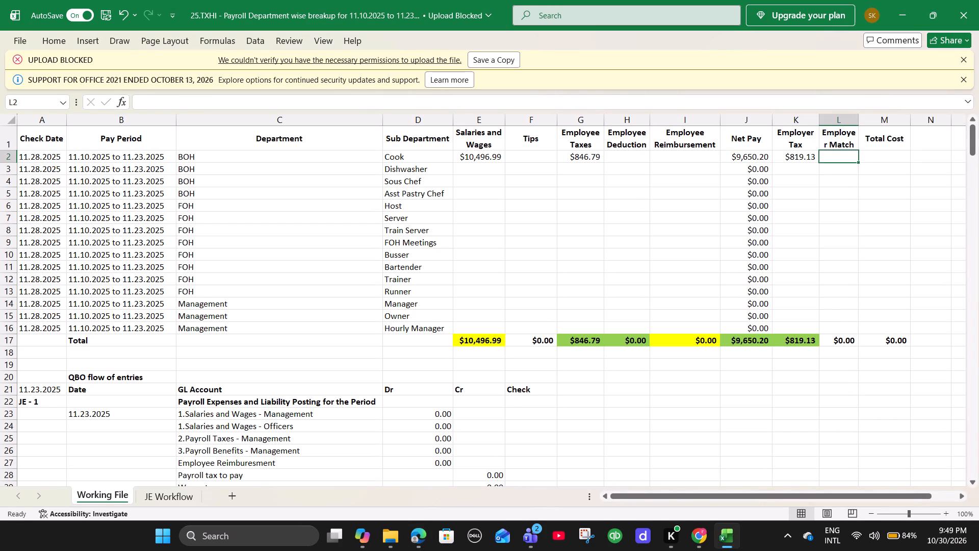
Find the Dishwasher department totals in the PDF and enter 1278.90 as Dishwasher Salaries and Wages in the Working File.
{"action": "key", "text": "alt+Tab"}
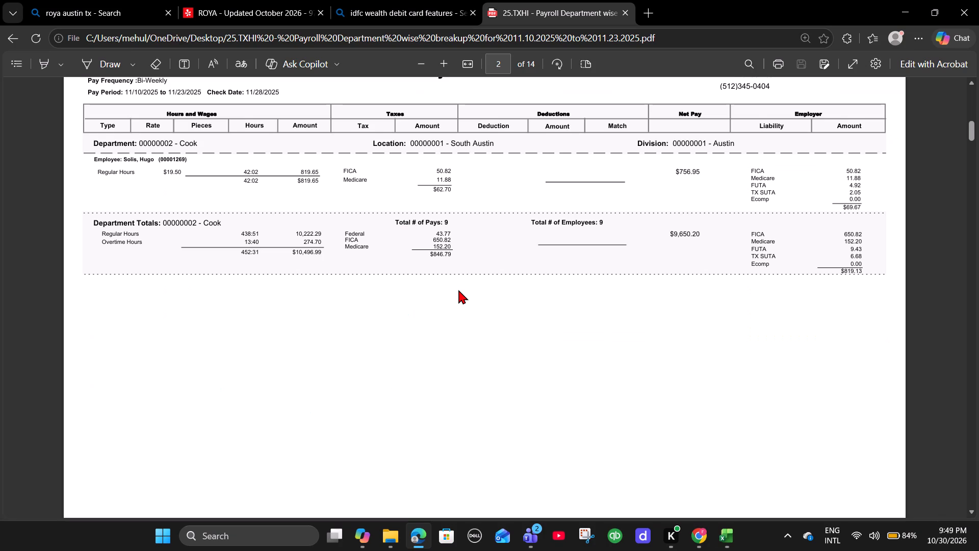
{"action": "scroll", "coordinate": [458, 290], "scroll_direction": "down", "scroll_amount": 10}
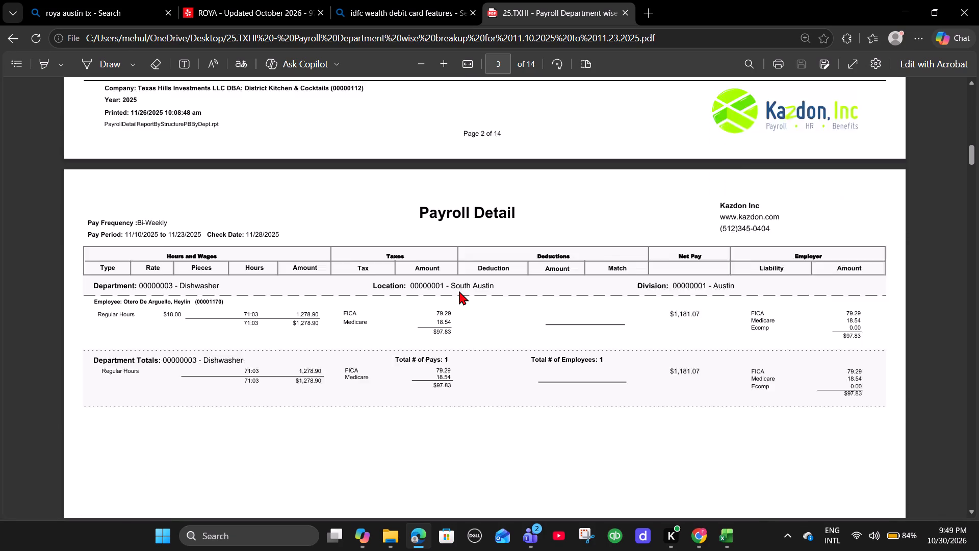
{"action": "scroll", "coordinate": [459, 291], "scroll_direction": "down", "scroll_amount": 2}
{"action": "key", "text": "alt+Tab"}
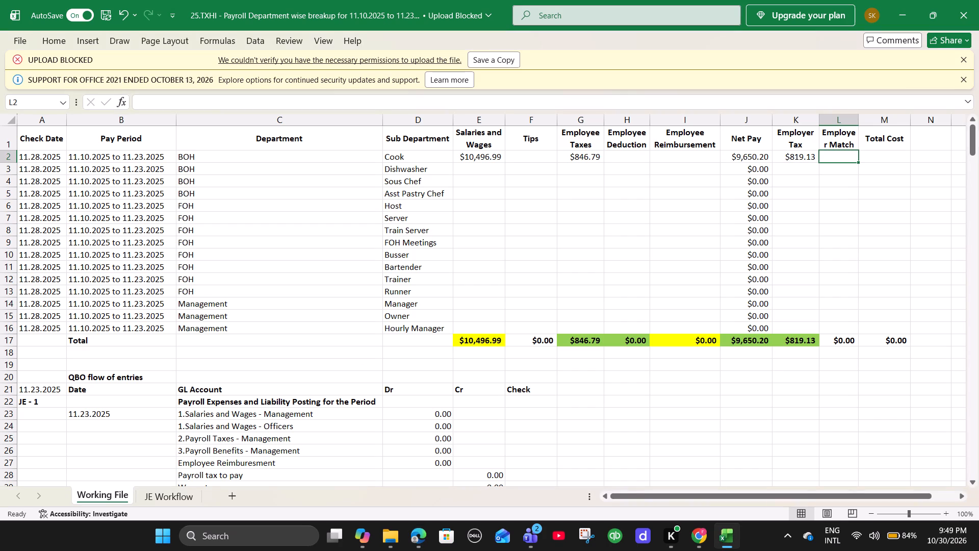
{"action": "left_click", "coordinate": [457, 168]}
{"action": "key", "text": "alt+Tab"}
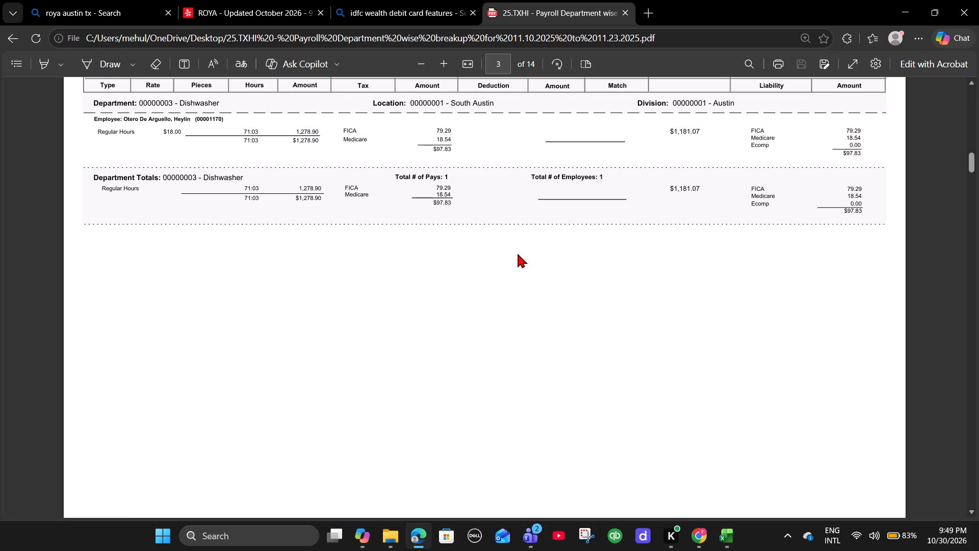
{"action": "key", "text": "alt+Tab"}
{"action": "type", "text": "1278."}
{"action": "key", "text": "alt+Tab"}
{"action": "key", "text": "alt+Tab"}
{"action": "type", "text": "90"}
{"action": "key", "text": "Right"}
Enter the Dishwasher department's total employee taxes from the PDF, 97.83, under Employee Taxes in the Dishwasher row.
{"action": "key", "text": "Right"}
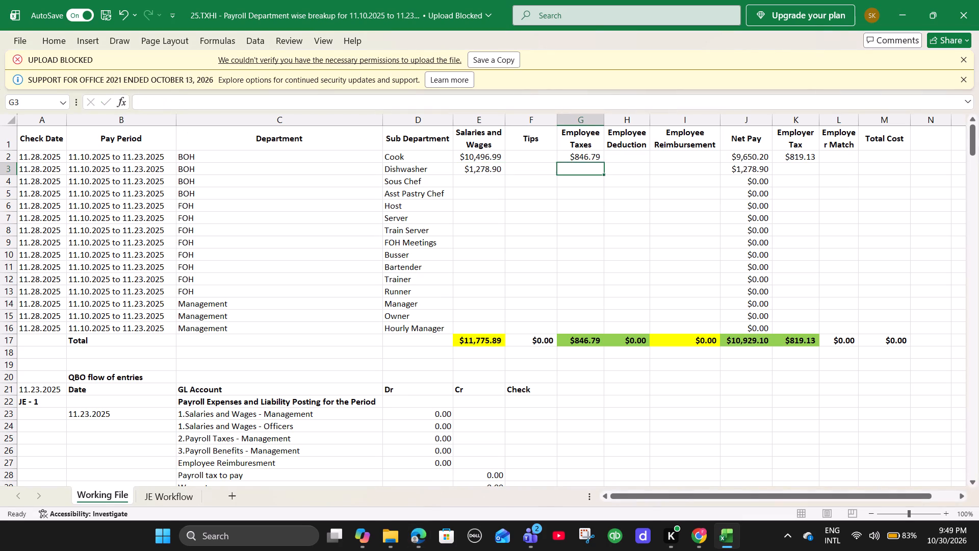
{"action": "key", "text": "alt+Tab"}
{"action": "key", "text": "alt+Tab"}
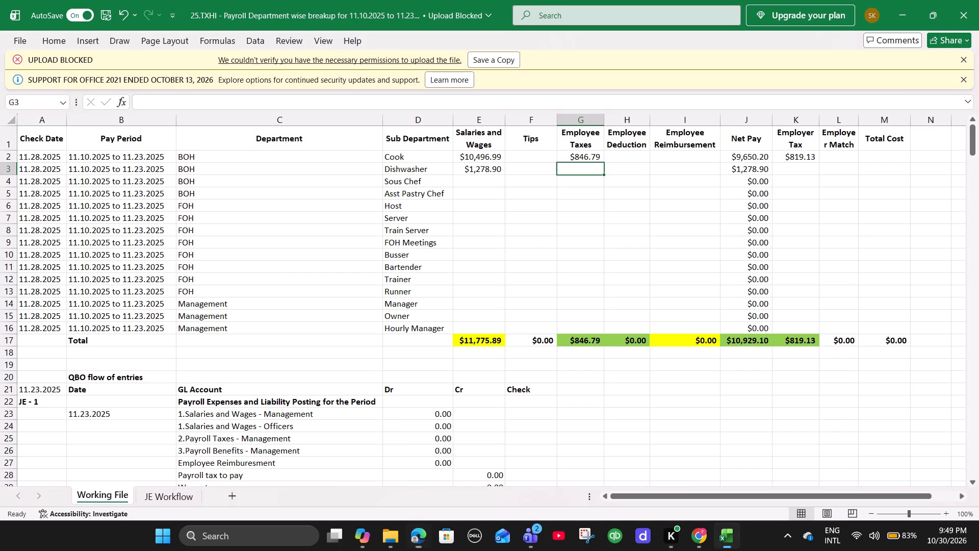
{"action": "type", "text": "97.83"}
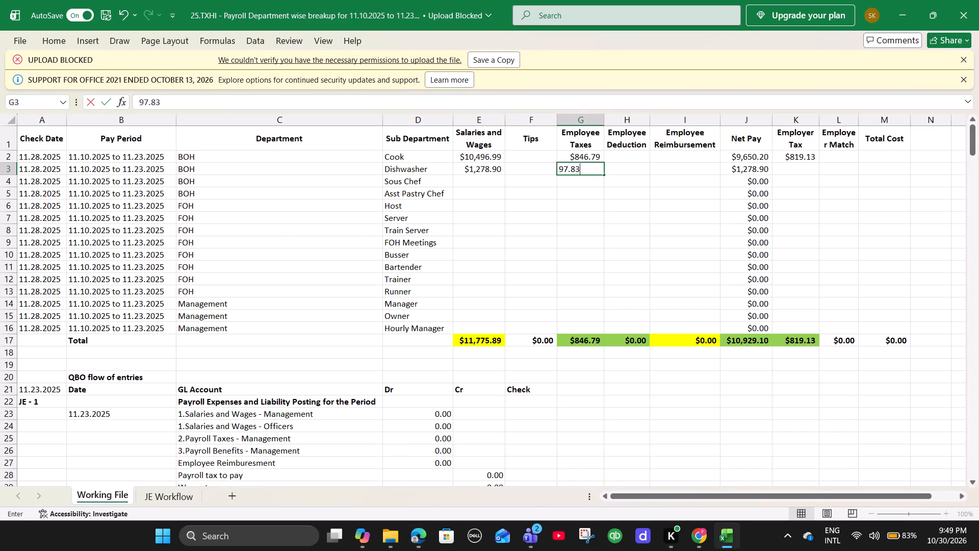
{"action": "key", "text": "Right"}
Enter the Dishwasher department's employer liability total from the PDF, 97.83, under Employer Tax in the Dishwasher row.
{"action": "key", "text": "alt+Tab"}
{"action": "key", "text": "alt+Tab"}
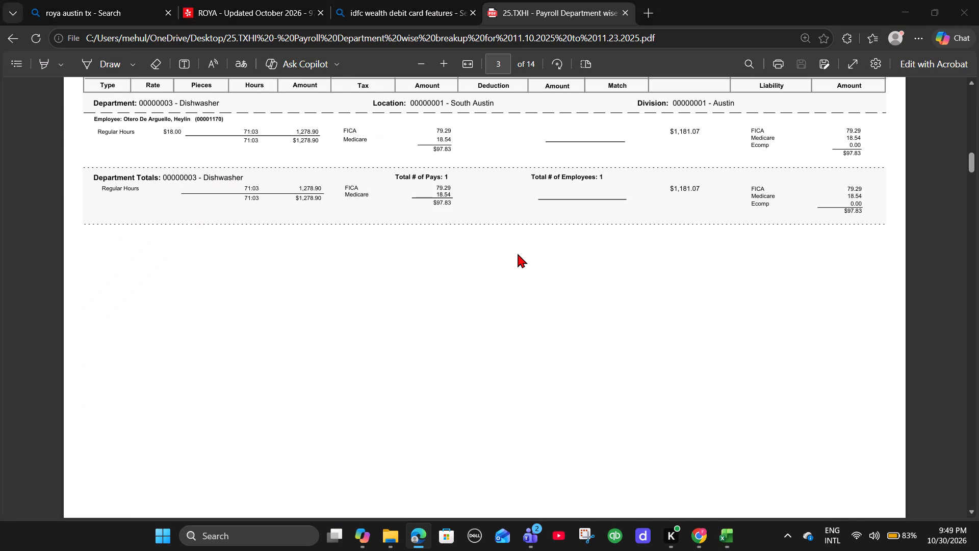
{"action": "key", "text": "Right"}
{"action": "key", "text": "Right"}
{"action": "key", "text": "Right"}
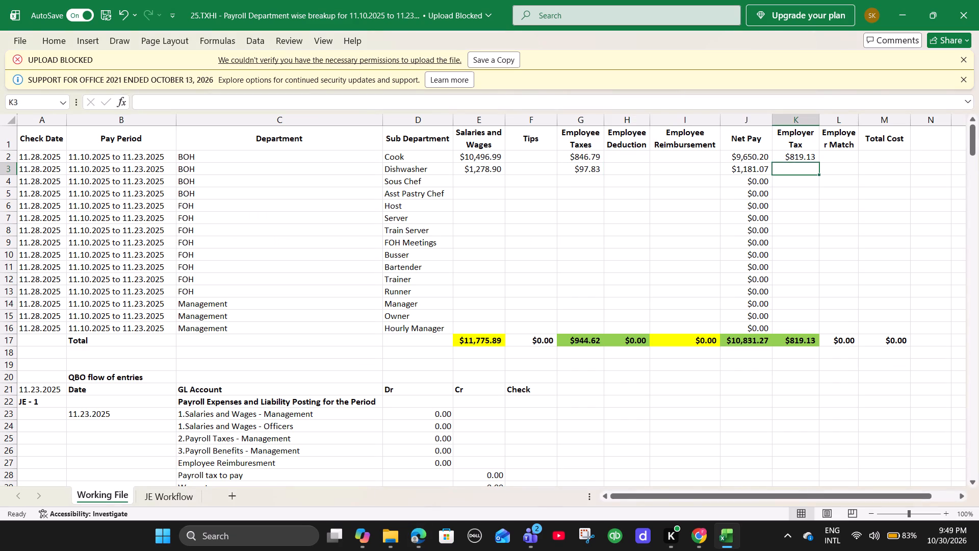
{"action": "key", "text": "alt+Tab"}
{"action": "key", "text": "alt+Tab"}
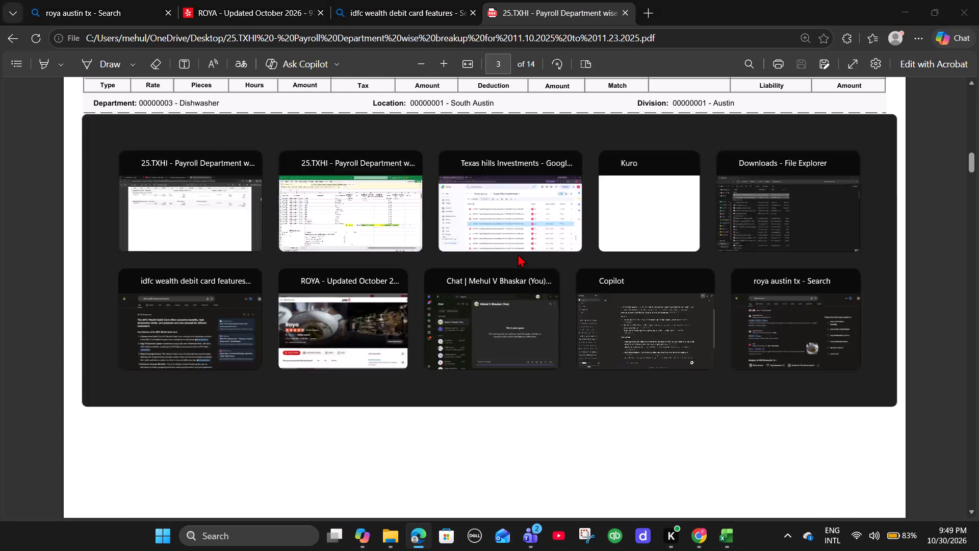
{"action": "type", "text": "97.83"}
{"action": "key", "text": "Right"}
Find the Host department totals in the PDF and enter the regular-hours amount 1518.37 as Host Salaries and Wages in the Working File.
{"action": "key", "text": "alt+Tab"}
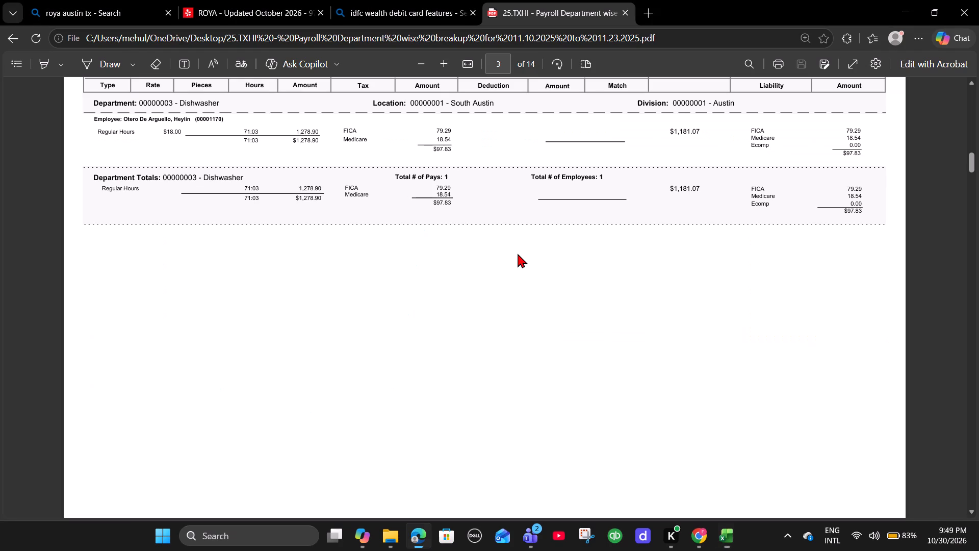
{"action": "scroll", "coordinate": [507, 255], "scroll_direction": "down", "scroll_amount": 7}
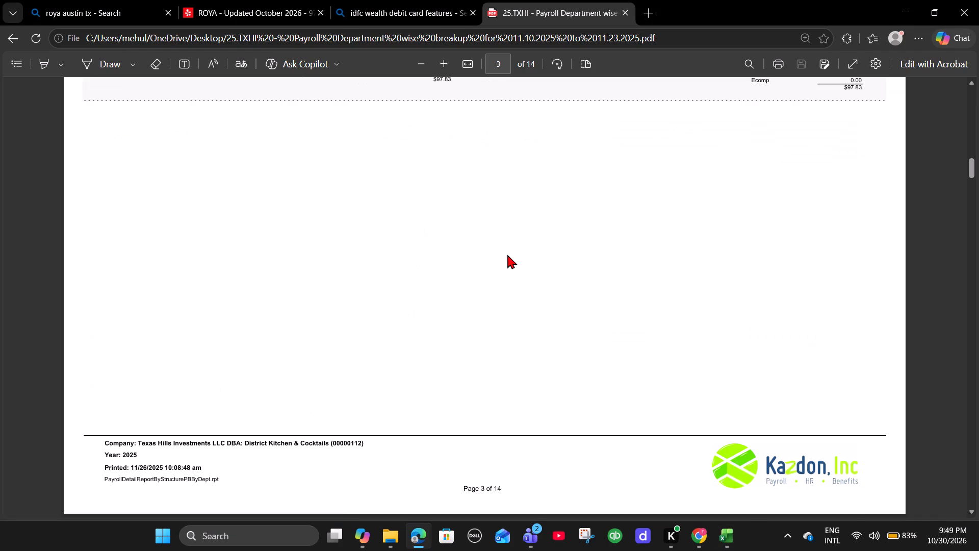
{"action": "scroll", "coordinate": [507, 255], "scroll_direction": "down", "scroll_amount": 7}
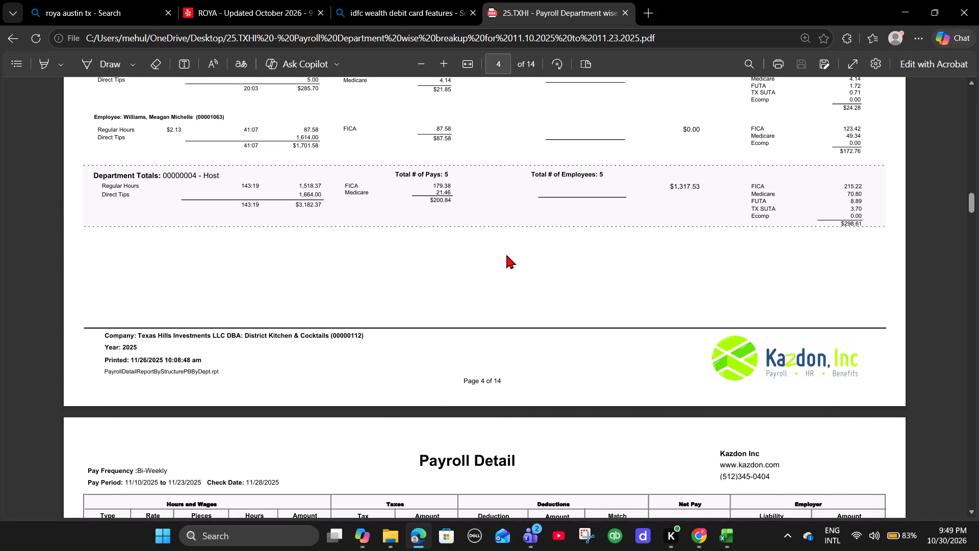
{"action": "key", "text": "alt+Tab"}
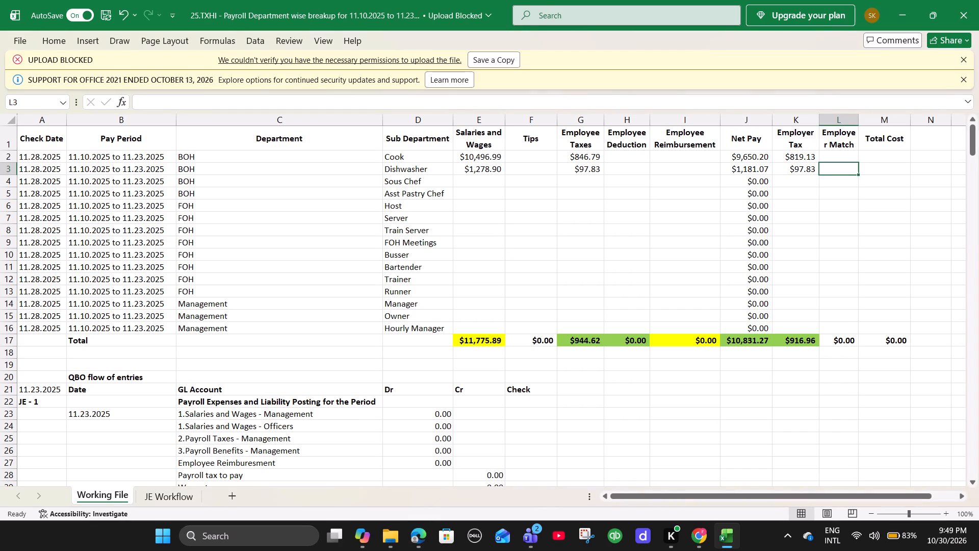
{"action": "left_click", "coordinate": [468, 207]}
{"action": "key", "text": "alt+Tab"}
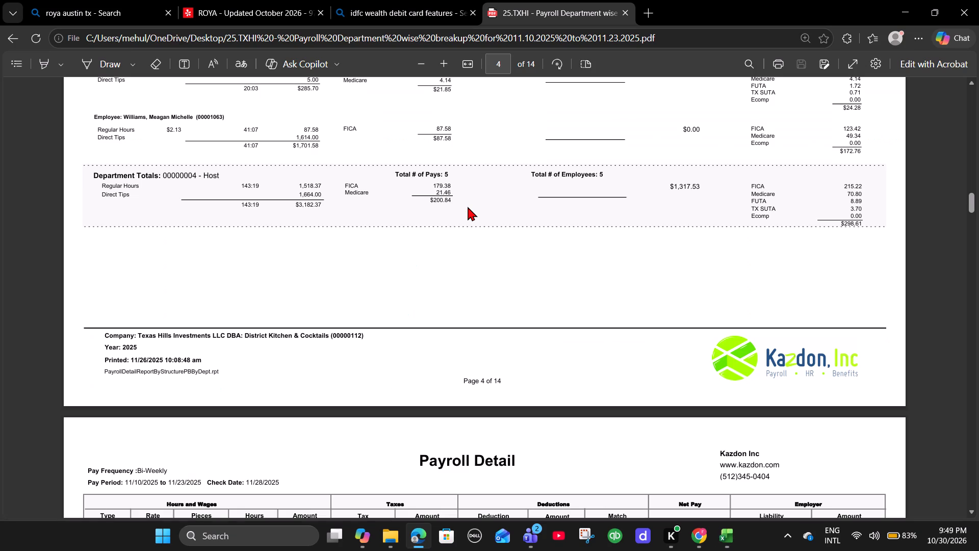
{"action": "key", "text": "alt+Tab"}
{"action": "type", "text": "1518."}
{"action": "key", "text": "alt+Tab"}
{"action": "key", "text": "alt+Tab"}
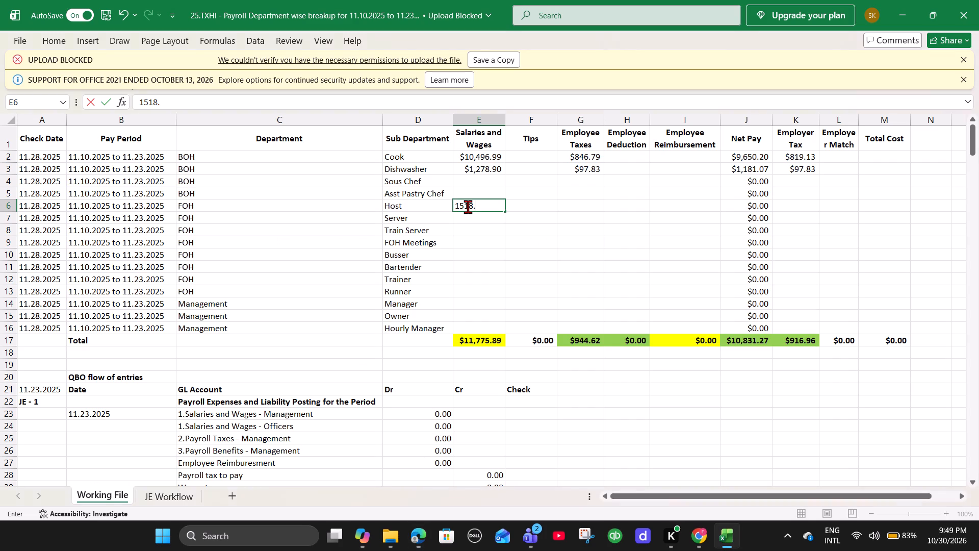
{"action": "type", "text": "37"}
{"action": "key", "text": "Right"}
Enter the Host department's direct tips from the PDF, 1664, under Tips in the Host row.
{"action": "key", "text": "alt+Tab"}
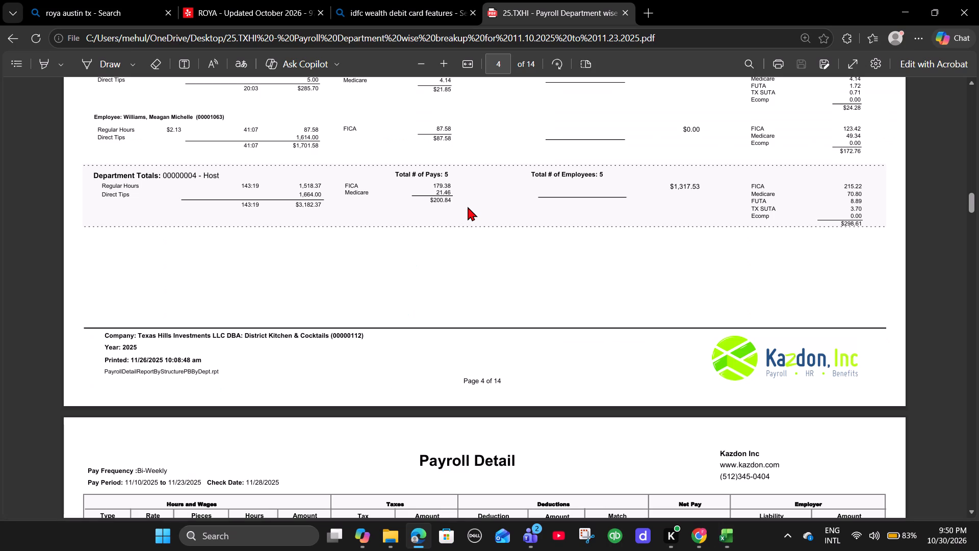
{"action": "key", "text": "alt+Tab"}
{"action": "type", "text": "1664"}
{"action": "key", "text": "Right"}
Enter the Host department's total employee taxes from the PDF, 200.84, under Employee Taxes in the Host row.
{"action": "key", "text": "alt+Tab"}
{"action": "key", "text": "alt+Tab"}
{"action": "type", "text": "200.84"}
{"action": "key", "text": "Right"}
Enter the Host department's employer liability total from the PDF, 298.61, under Employer Tax in the Host row.
{"action": "key", "text": "alt+Tab"}
{"action": "key", "text": "alt+Tab"}
{"action": "key", "text": "Right"}
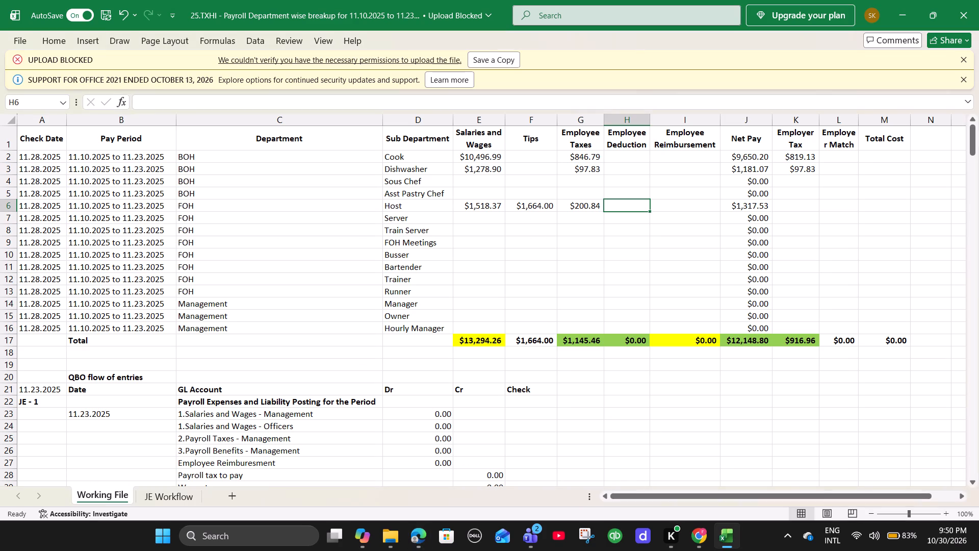
{"action": "key", "text": "Right"}
{"action": "key", "text": "Right"}
{"action": "key", "text": "alt+Tab"}
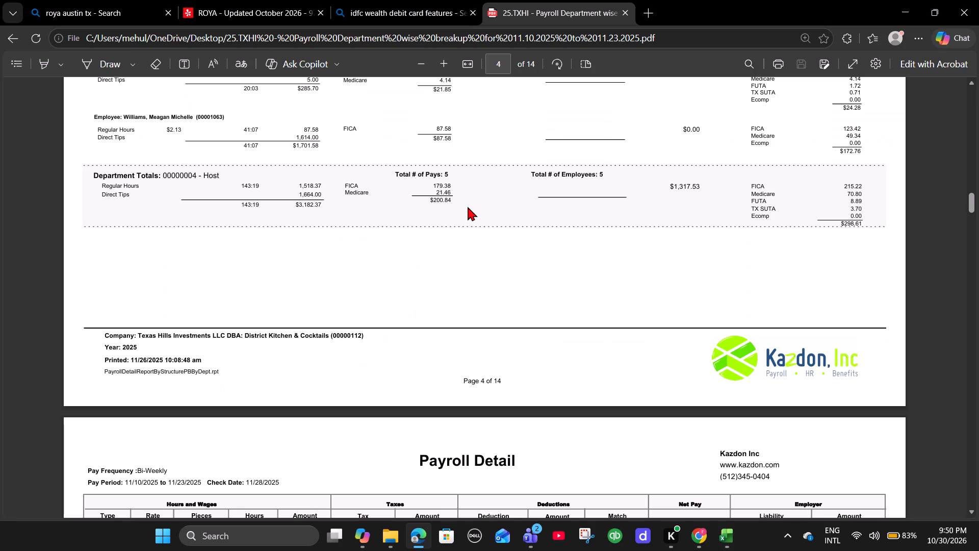
{"action": "key", "text": "alt+Tab"}
{"action": "type", "text": "298.61"}
{"action": "key", "text": "Right"}
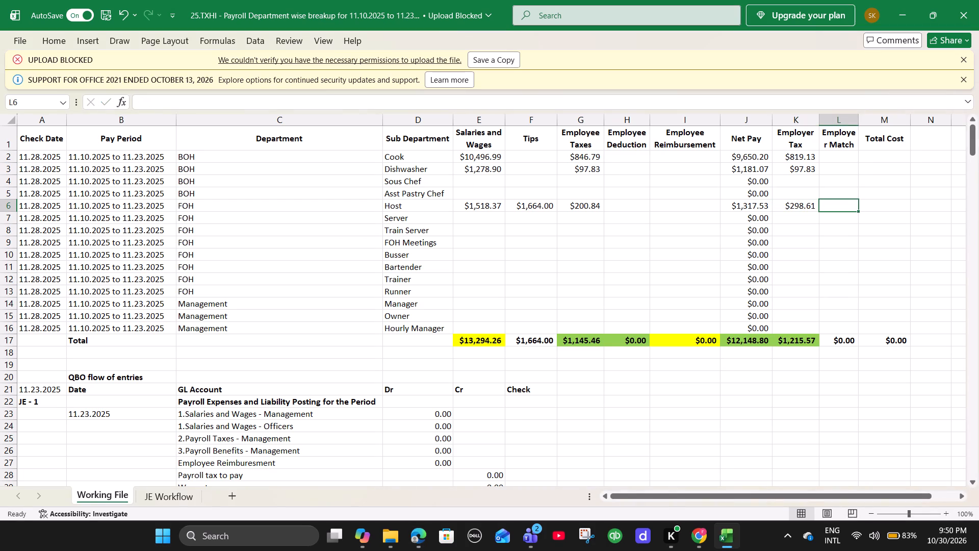
Find the Server department totals in the PDF and enter the regular-hours amount 1155.08 as Server Salaries and Wages in the Working File.
{"action": "key", "text": "alt+Tab"}
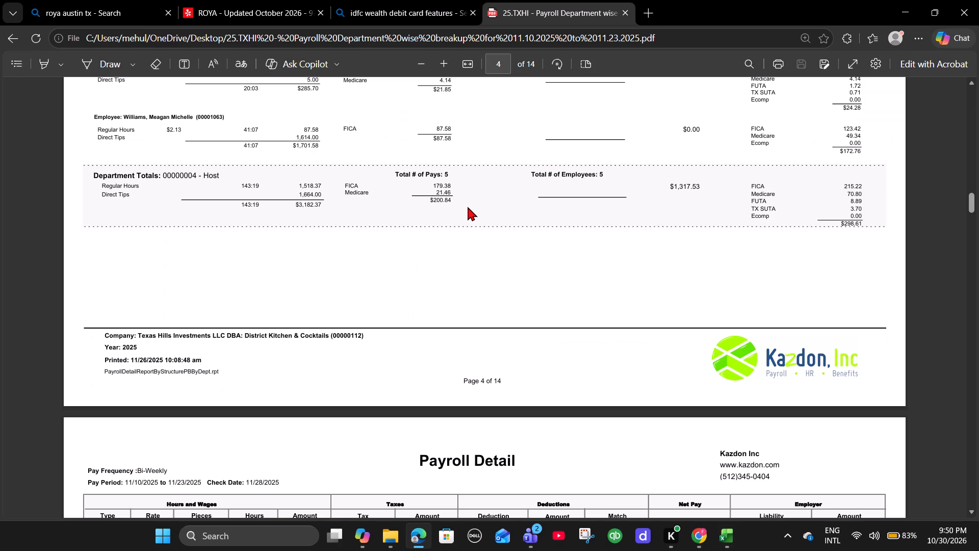
{"action": "scroll", "coordinate": [457, 184], "scroll_direction": "down", "scroll_amount": 6}
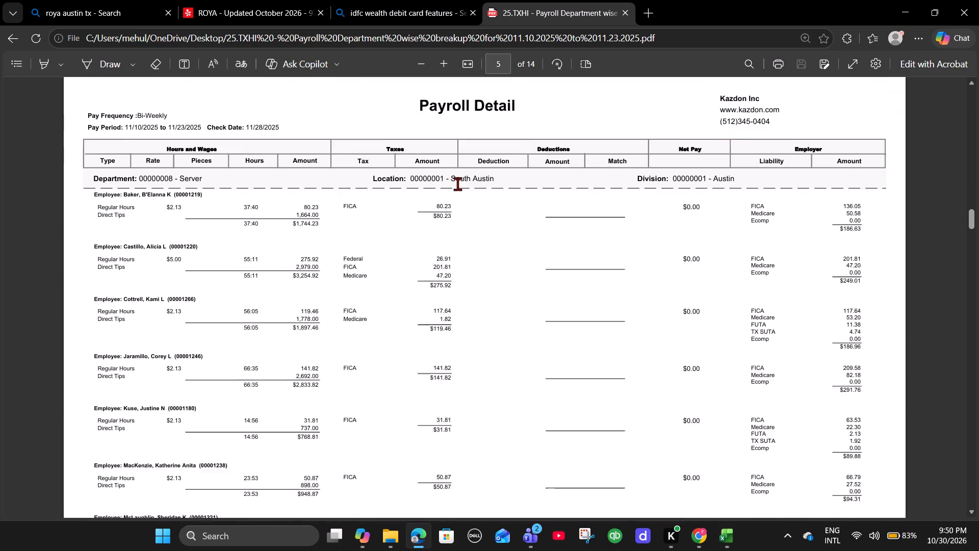
{"action": "scroll", "coordinate": [457, 184], "scroll_direction": "down", "scroll_amount": 8}
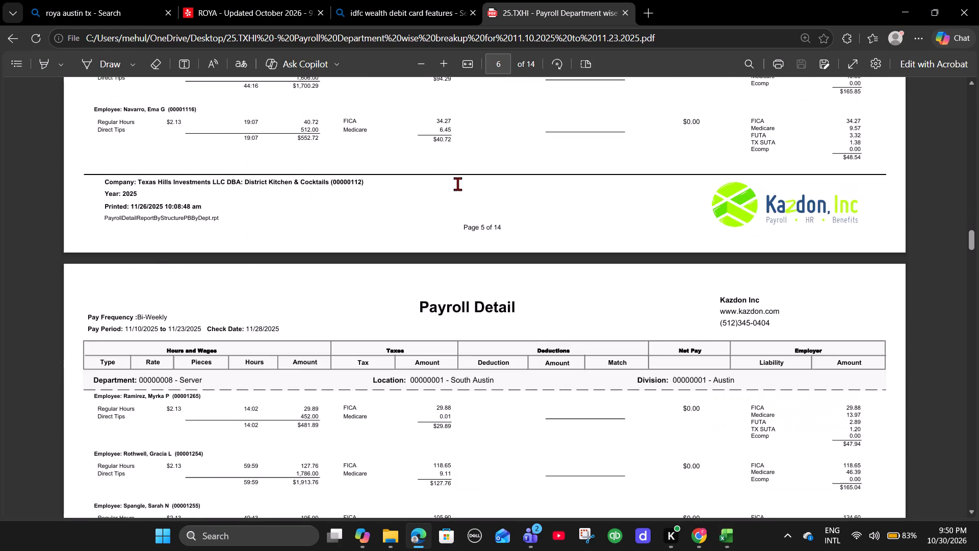
{"action": "scroll", "coordinate": [457, 184], "scroll_direction": "down", "scroll_amount": 6}
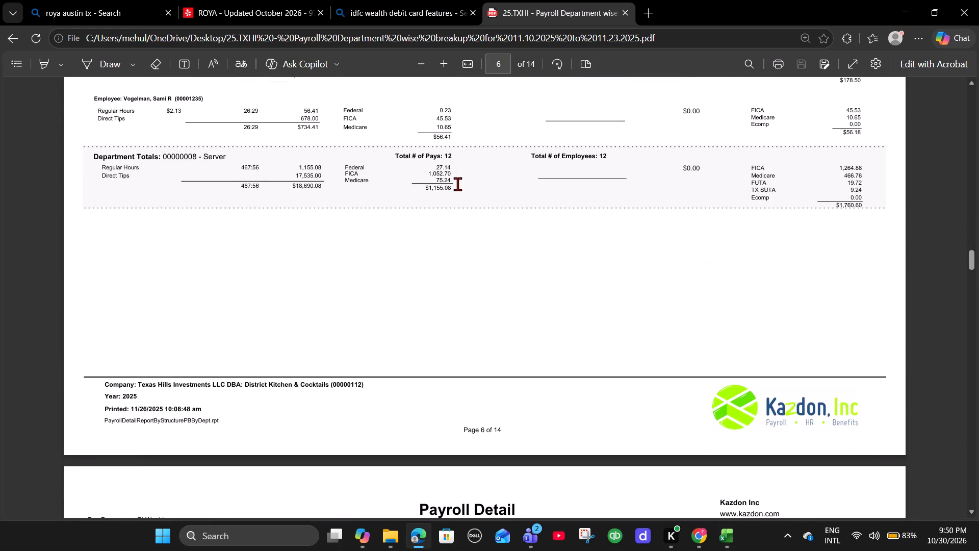
{"action": "key", "text": "alt+Tab"}
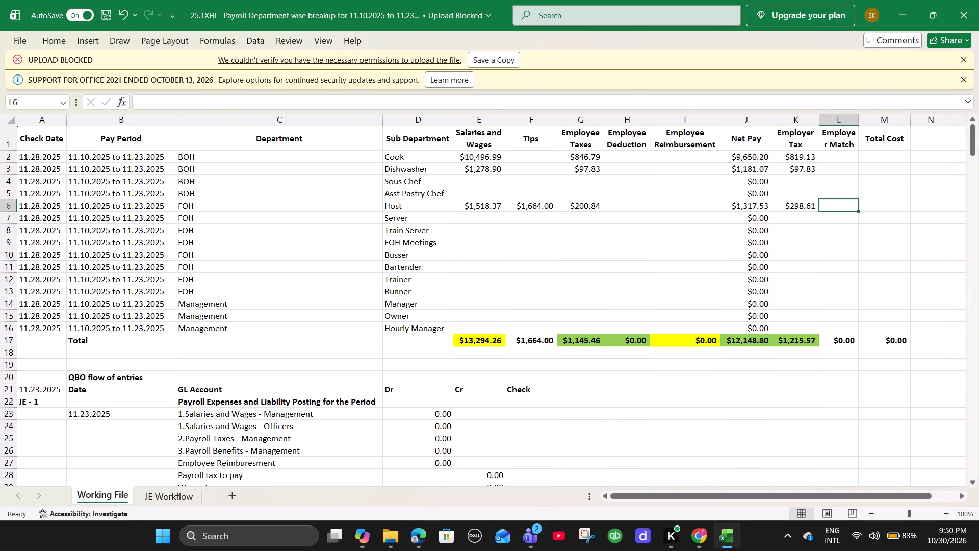
{"action": "left_click", "coordinate": [471, 220]}
{"action": "key", "text": "alt+Tab"}
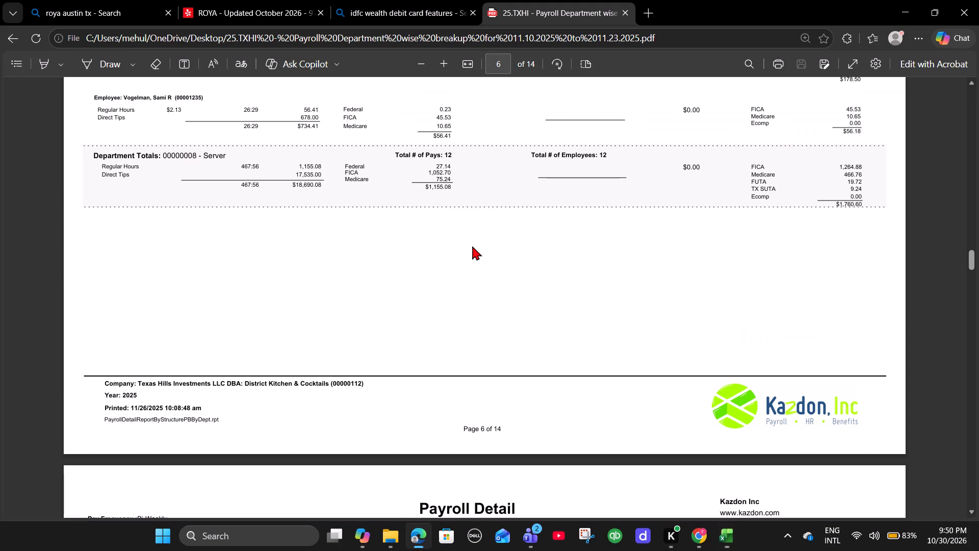
{"action": "key", "text": "alt+Tab"}
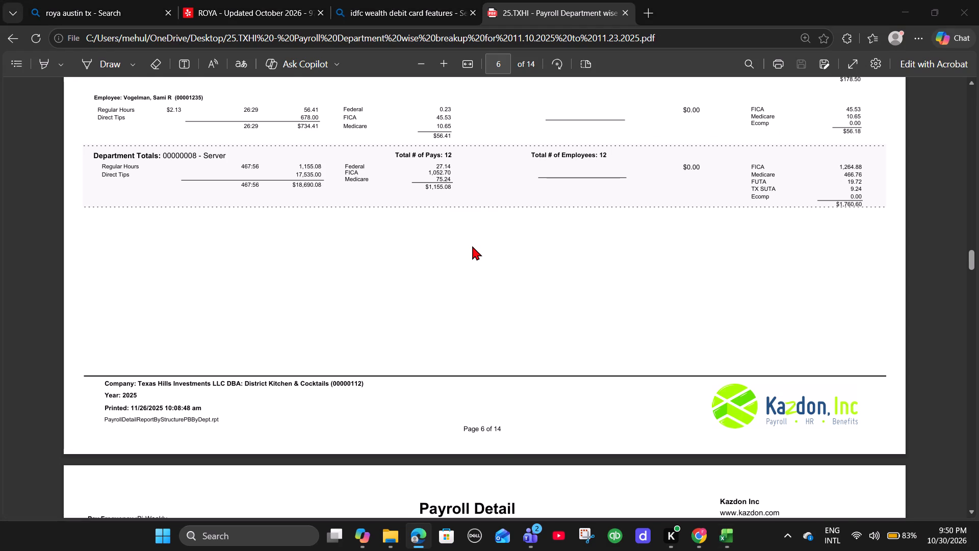
{"action": "type", "text": "1155.08"}
{"action": "key", "text": "Right"}
Enter the Server department's direct tips from the PDF, 17535, under Tips in the Server row.
{"action": "key", "text": "alt+Tab"}
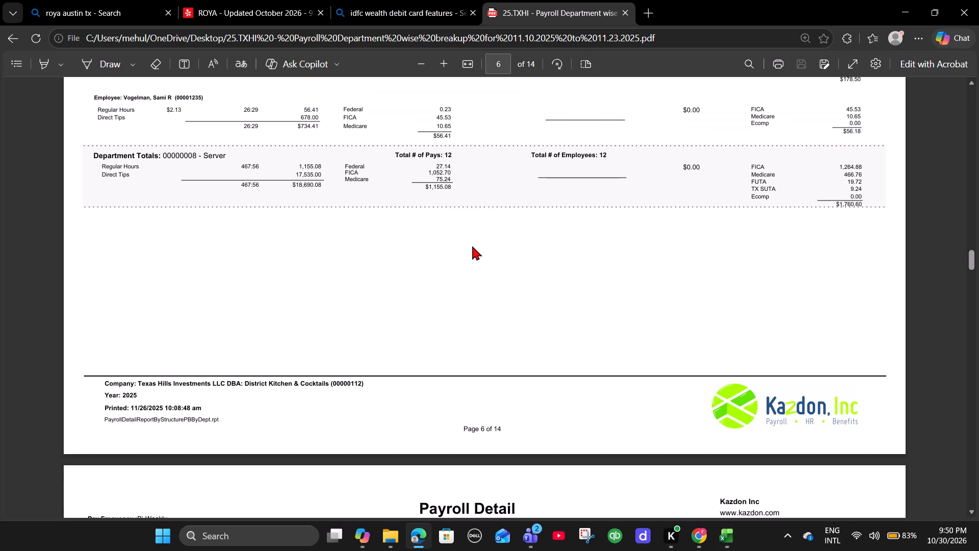
{"action": "key", "text": "alt+Tab"}
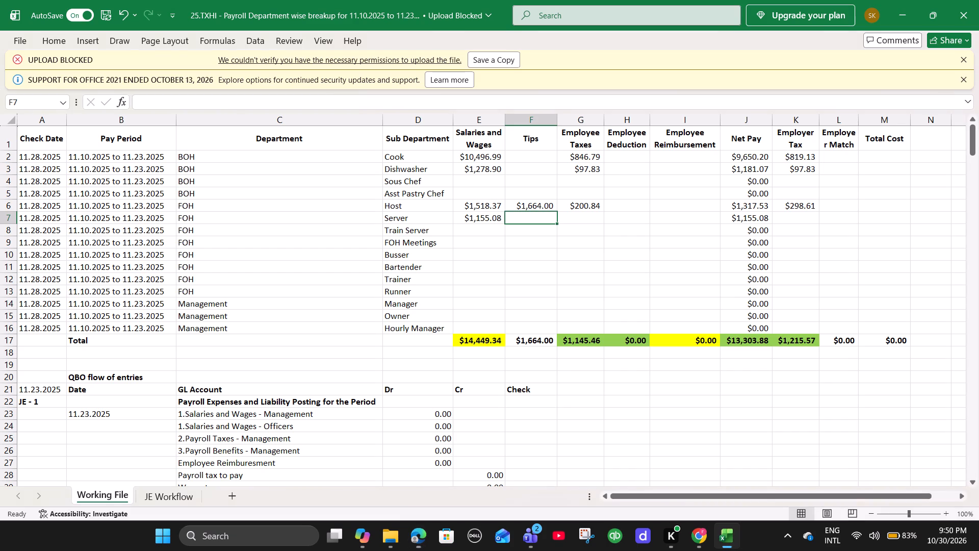
{"action": "type", "text": "17535"}
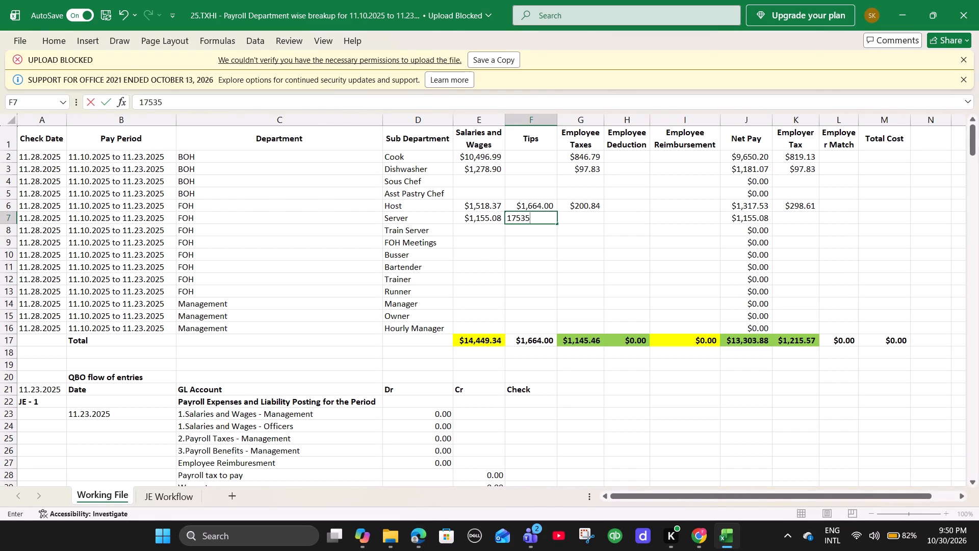
{"action": "key", "text": "alt+Tab"}
{"action": "key", "text": "alt+Tab"}
{"action": "key", "text": "Right"}
Enter the Server department's total employee taxes from the PDF, 1155.08, under Employee Taxes in the Server row.
{"action": "key", "text": "alt+Tab"}
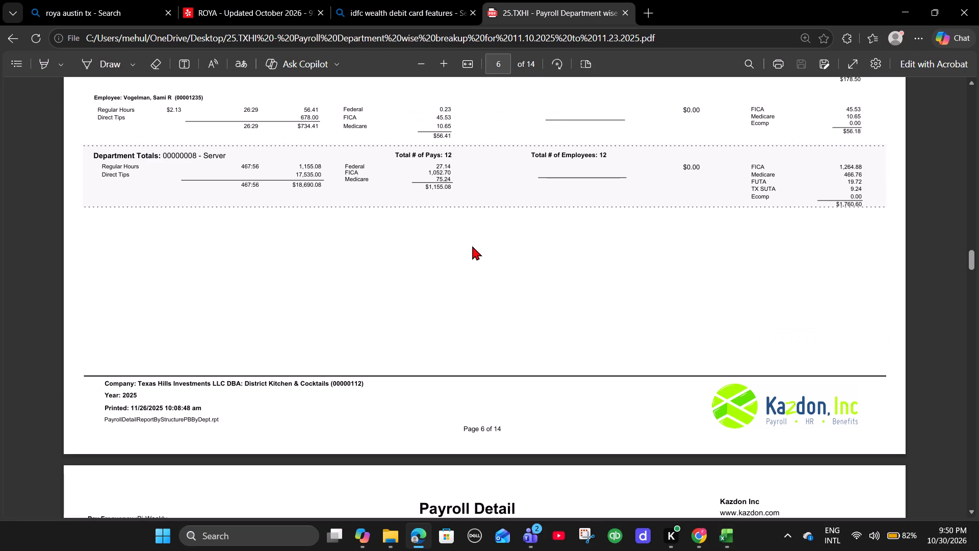
{"action": "key", "text": "alt+Tab"}
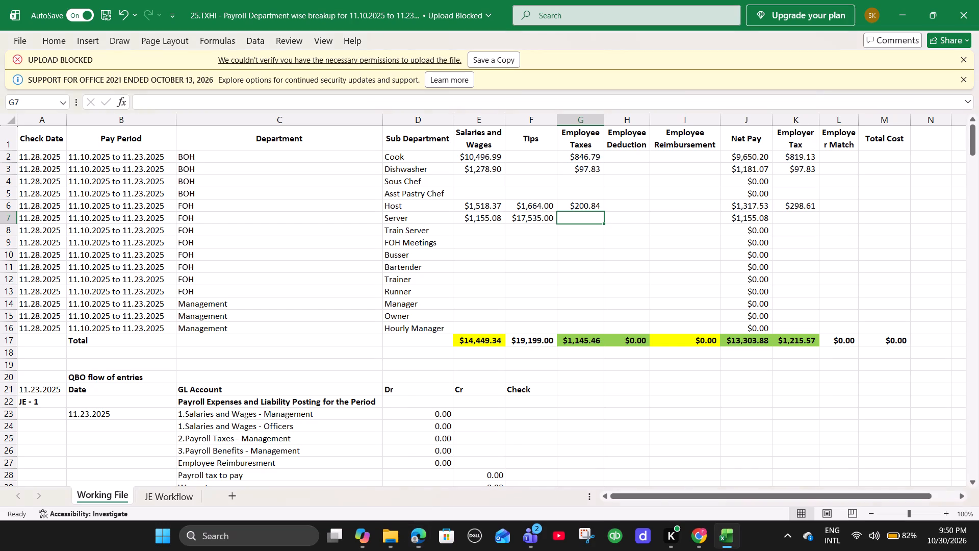
{"action": "type", "text": "1155.08"}
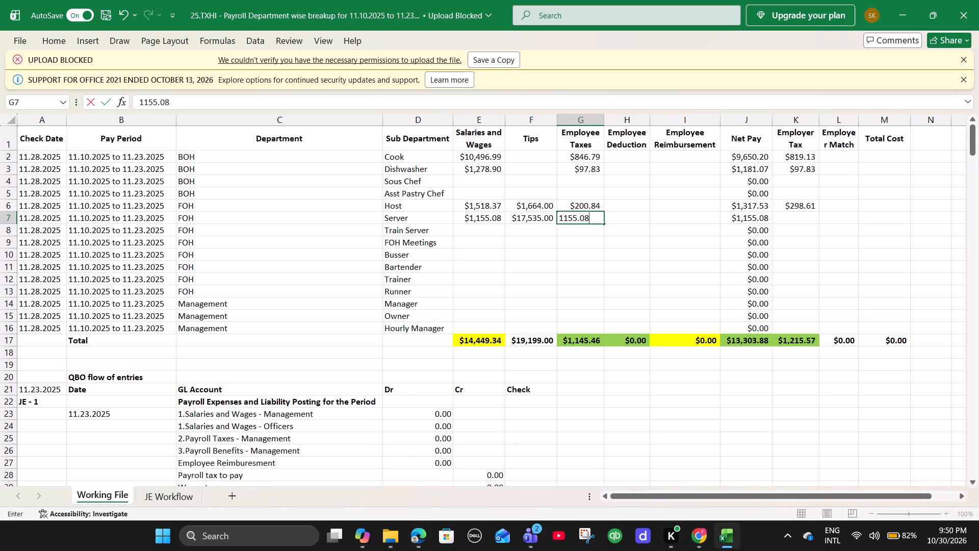
{"action": "key", "text": "Right"}
Enter the Server department's employer liability total from the PDF, 1760.60, under Employer Tax in the Server row.
{"action": "key", "text": "alt+Tab"}
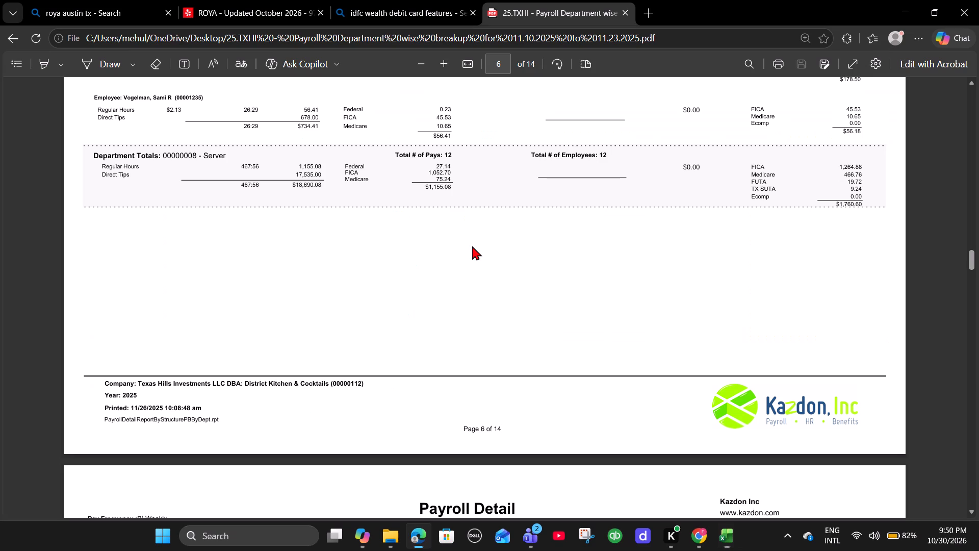
{"action": "key", "text": "alt+Tab"}
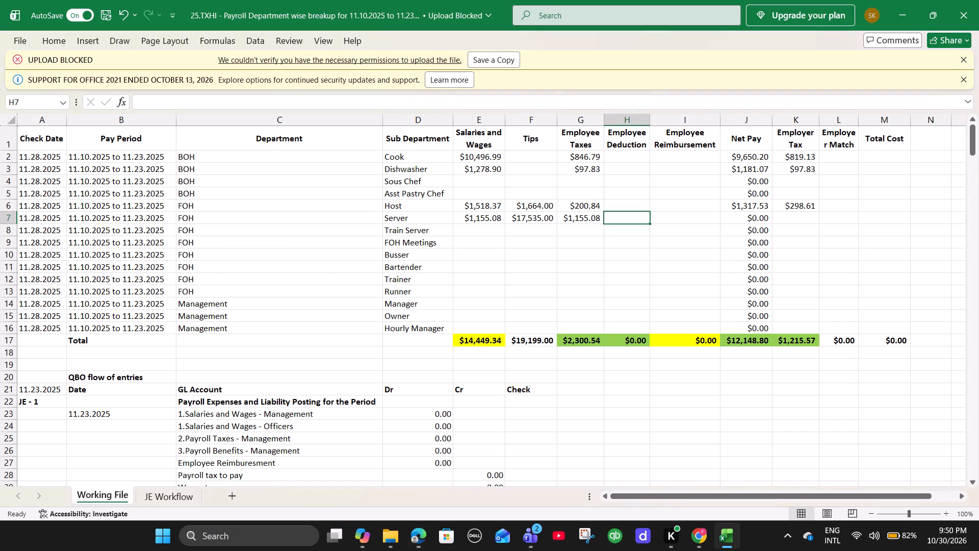
{"action": "key", "text": "Right"}
{"action": "key", "text": "Right"}
{"action": "key", "text": "Right"}
{"action": "type", "text": "1760.60"}
{"action": "key", "text": "Right"}
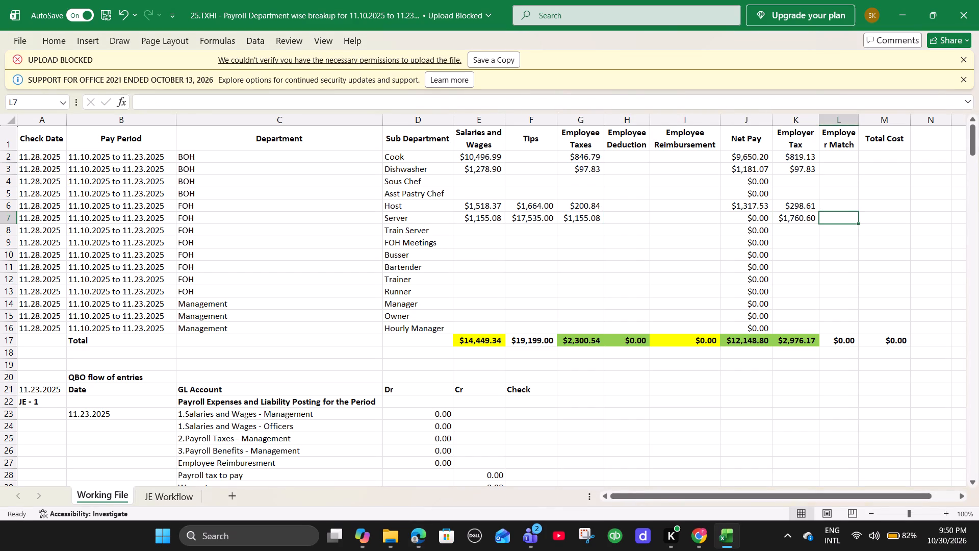
Find the Busser department totals in the PDF and enter the regular-hours amount 118.45 as Busser Salaries and Wages in the Working File.
{"action": "key", "text": "alt+Tab"}
{"action": "scroll", "coordinate": [472, 246], "scroll_direction": "down", "scroll_amount": 5}
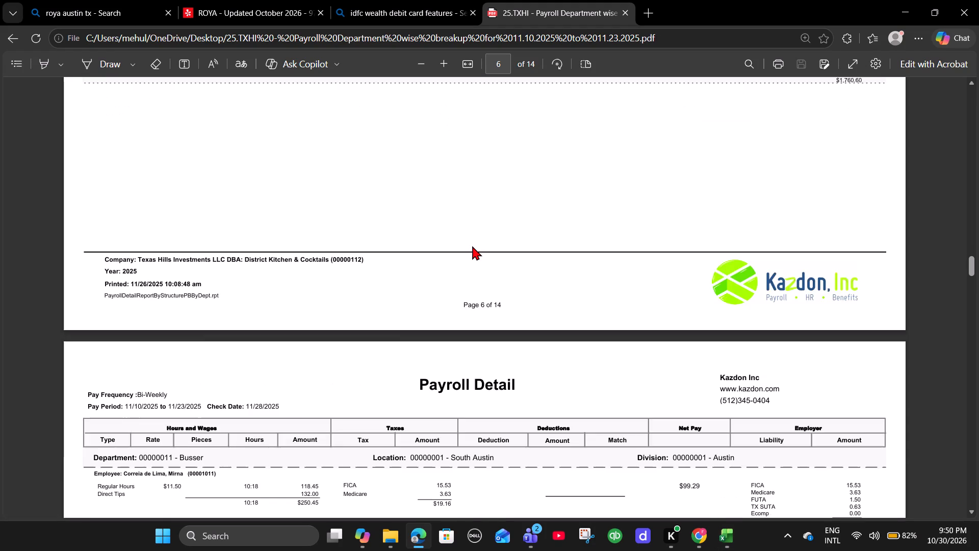
{"action": "scroll", "coordinate": [472, 246], "scroll_direction": "down", "scroll_amount": 3}
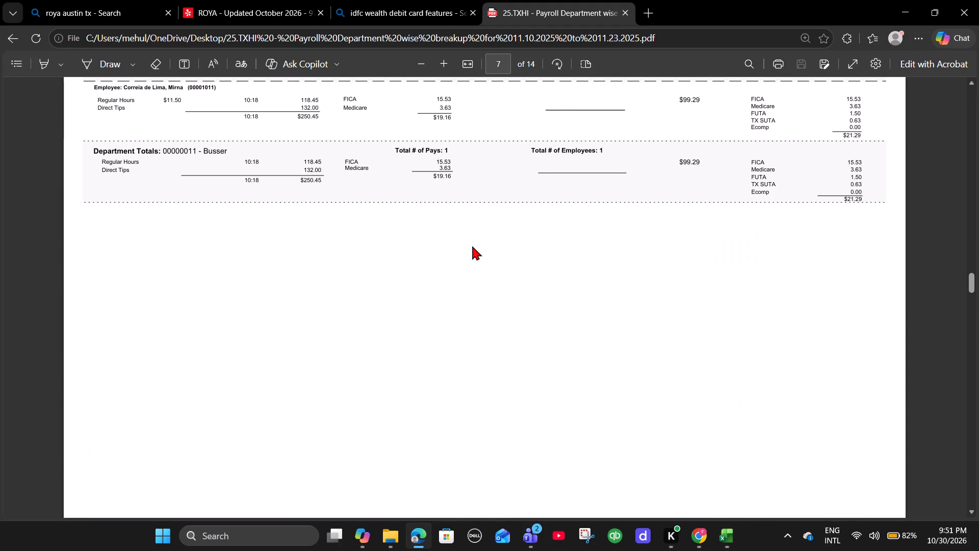
{"action": "key", "text": "alt+Tab"}
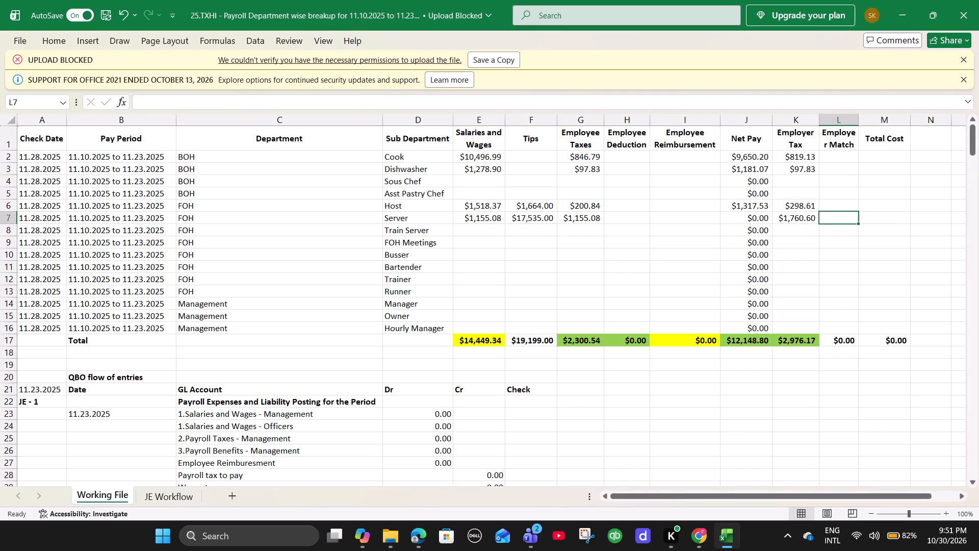
{"action": "left_click", "coordinate": [473, 258]}
{"action": "key", "text": "alt+Tab"}
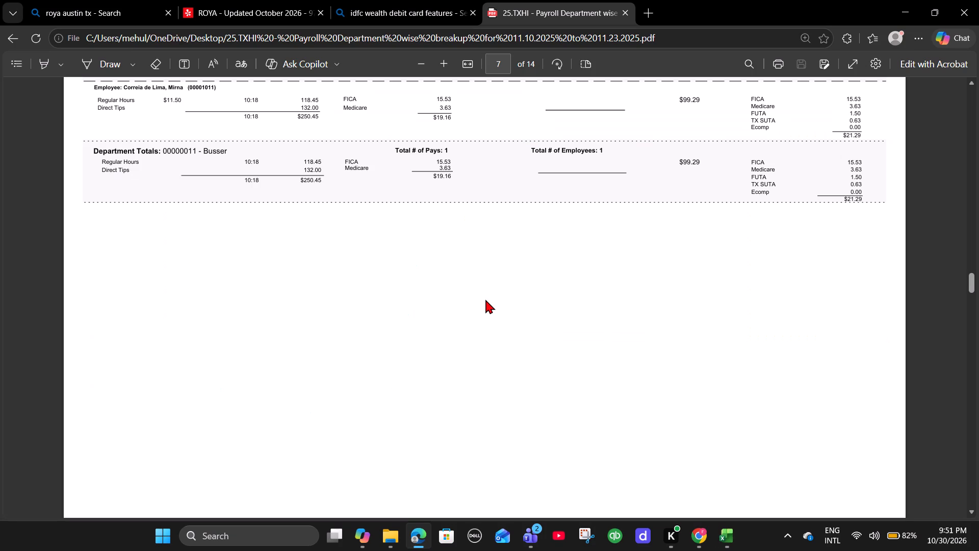
{"action": "key", "text": "alt+Tab"}
{"action": "type", "text": "118.45"}
{"action": "key", "text": "Right"}
Enter the Busser department's direct tips from the PDF, 132, under Tips in the Busser row.
{"action": "key", "text": "alt+Tab"}
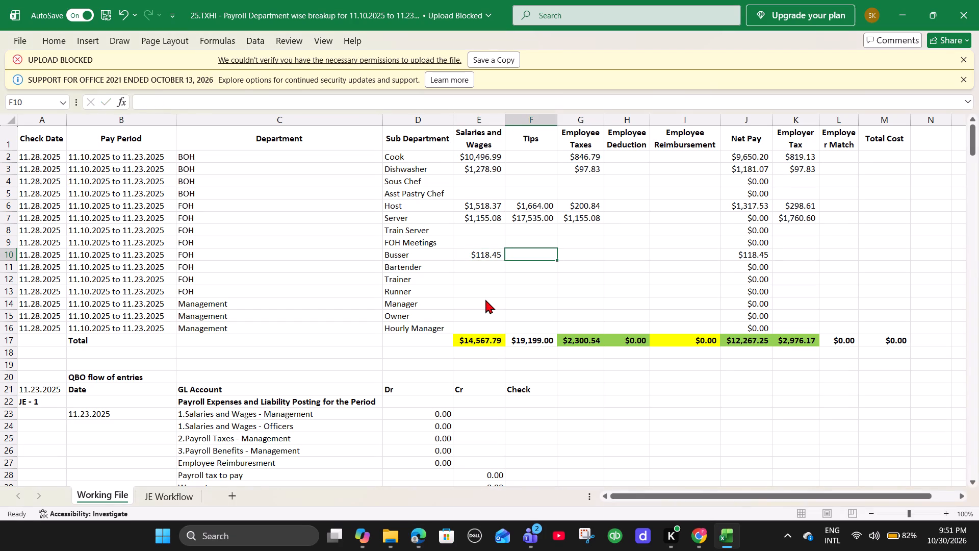
{"action": "key", "text": "alt+Tab"}
{"action": "type", "text": "132"}
{"action": "key", "text": "Right"}
Enter the Busser department's total employee taxes from the PDF, 19.16, under Employee Taxes in the Busser row.
{"action": "key", "text": "alt+Tab"}
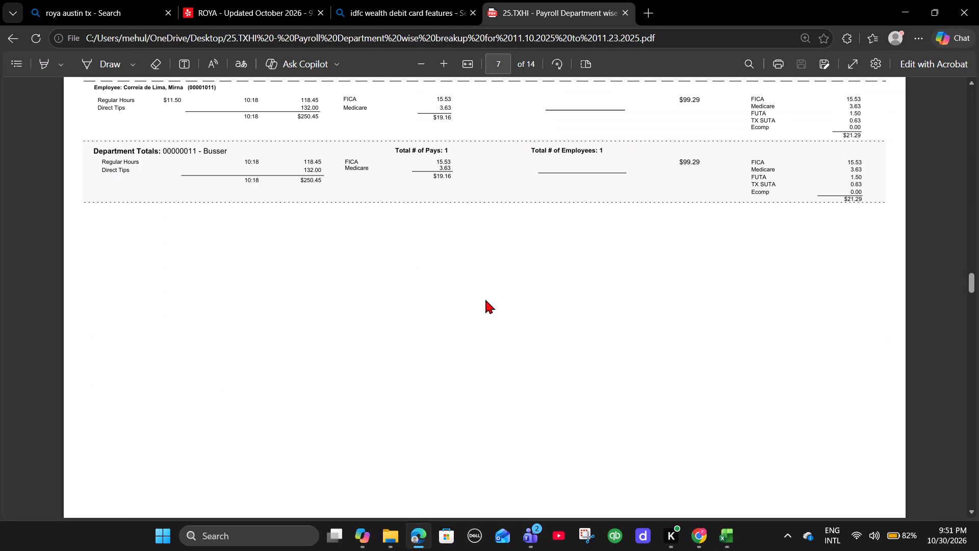
{"action": "key", "text": "alt+Tab"}
{"action": "type", "text": "19.16"}
{"action": "key", "text": "Right"}
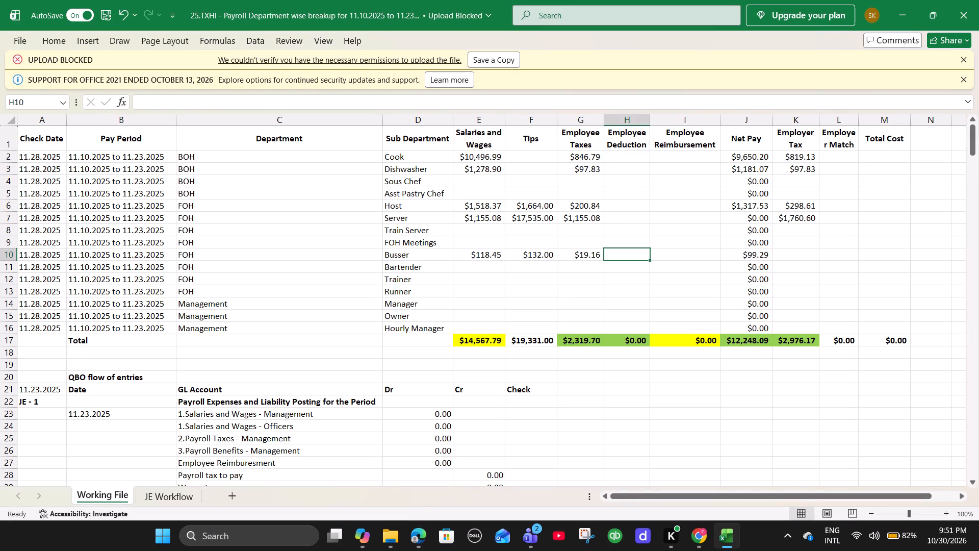
Enter the Busser department's employer liability total from the PDF, 21.29, under Employer Tax in the Busser row.
{"action": "key", "text": "alt+Tab"}
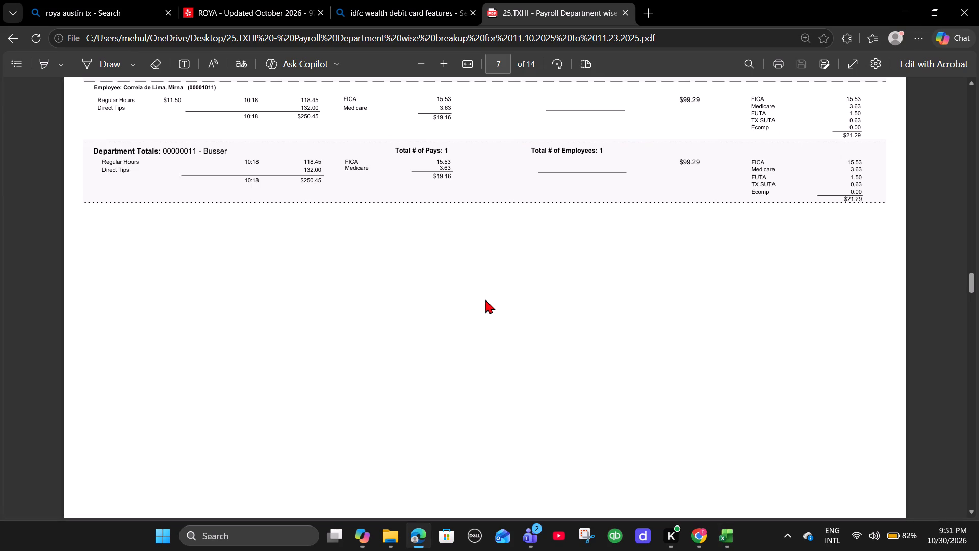
{"action": "key", "text": "alt+Tab"}
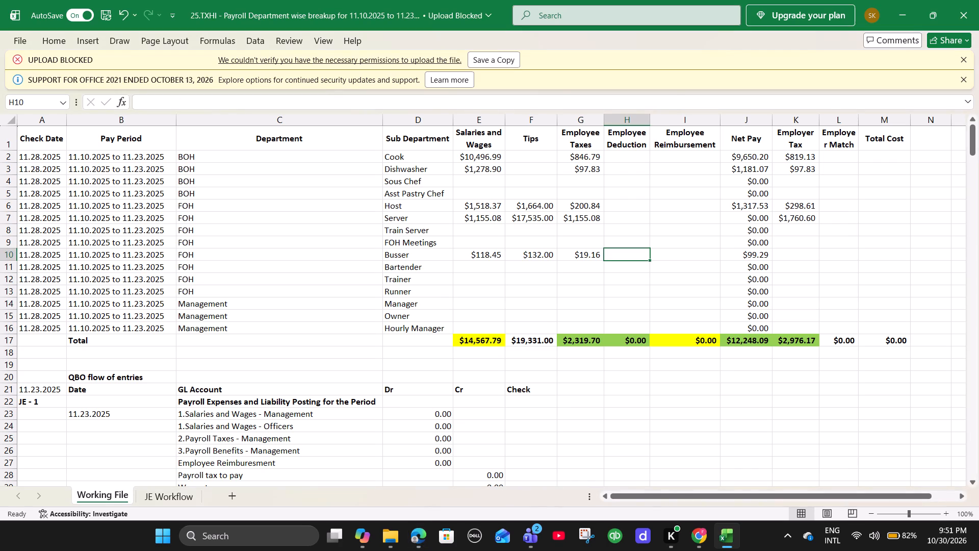
{"action": "key", "text": "Right"}
{"action": "key", "text": "Right"}
{"action": "key", "text": "Right"}
{"action": "type", "text": "21.29"}
{"action": "key", "text": "Right"}
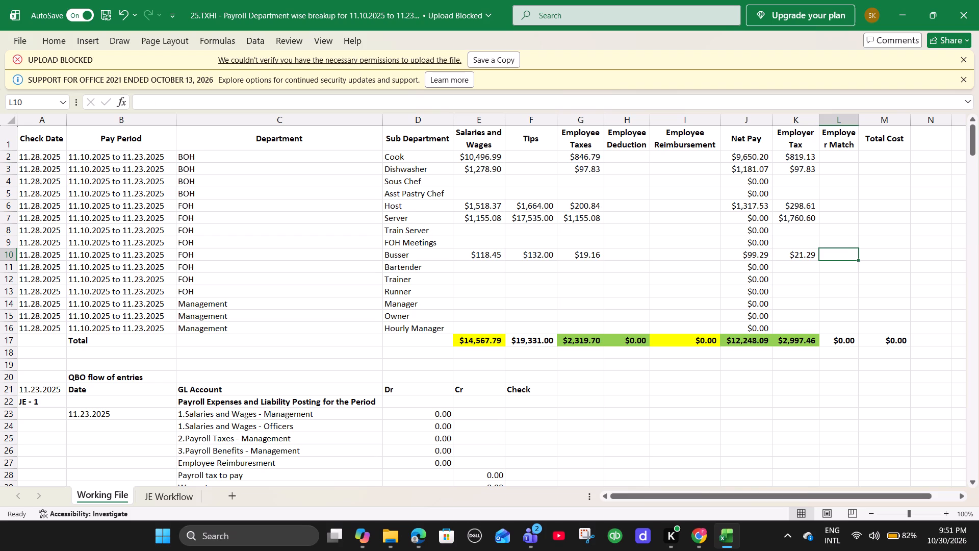
Find the Runner department totals in the PDF and enter the regular-hours amount 383.92 as Runner Salaries and Wages in the Working File.
{"action": "key", "text": "alt+Tab"}
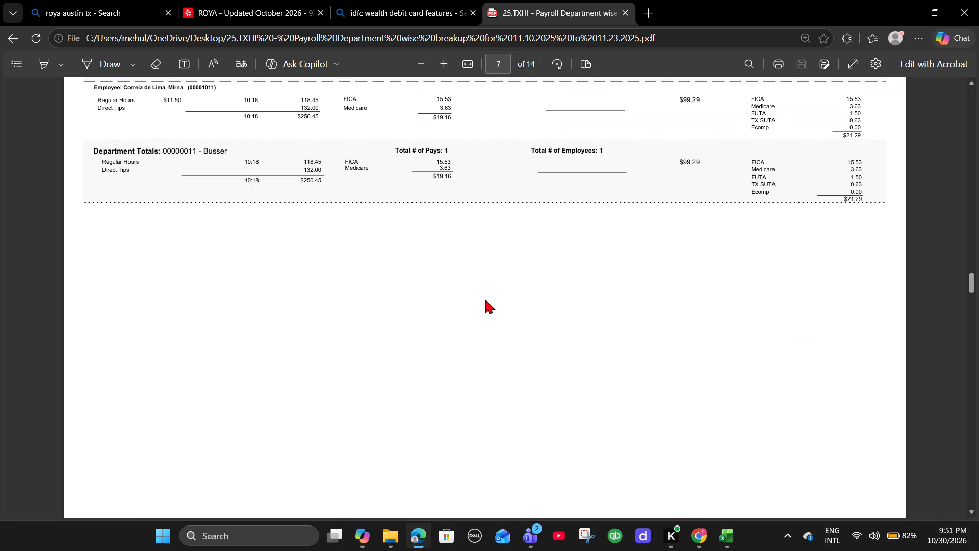
{"action": "scroll", "coordinate": [485, 299], "scroll_direction": "down", "scroll_amount": 8}
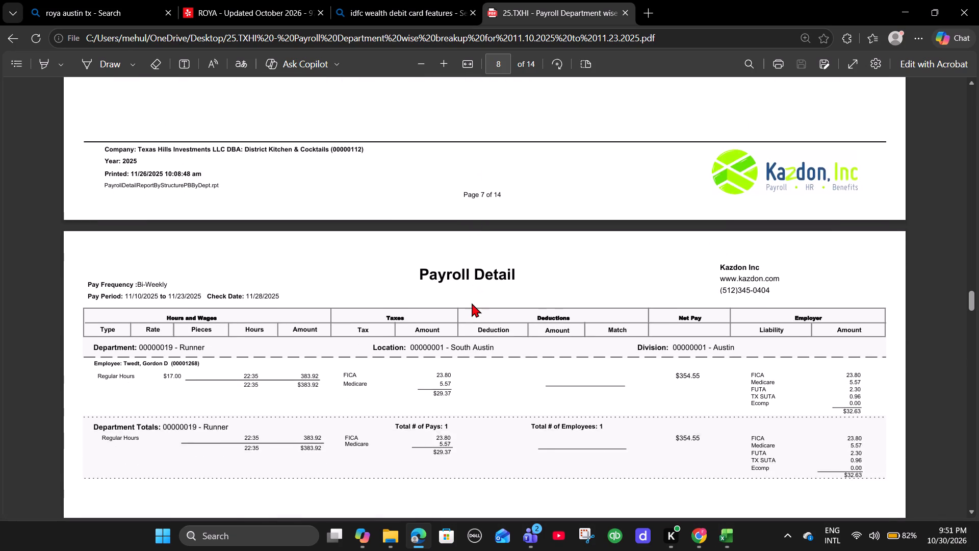
{"action": "scroll", "coordinate": [472, 303], "scroll_direction": "down", "scroll_amount": 3}
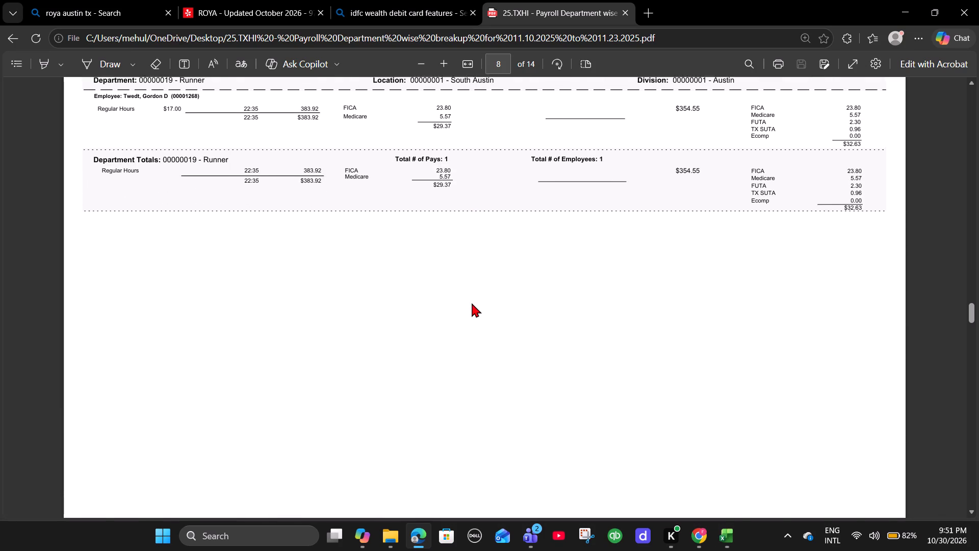
{"action": "scroll", "coordinate": [472, 303], "scroll_direction": "up", "scroll_amount": 1}
{"action": "key", "text": "alt+Tab"}
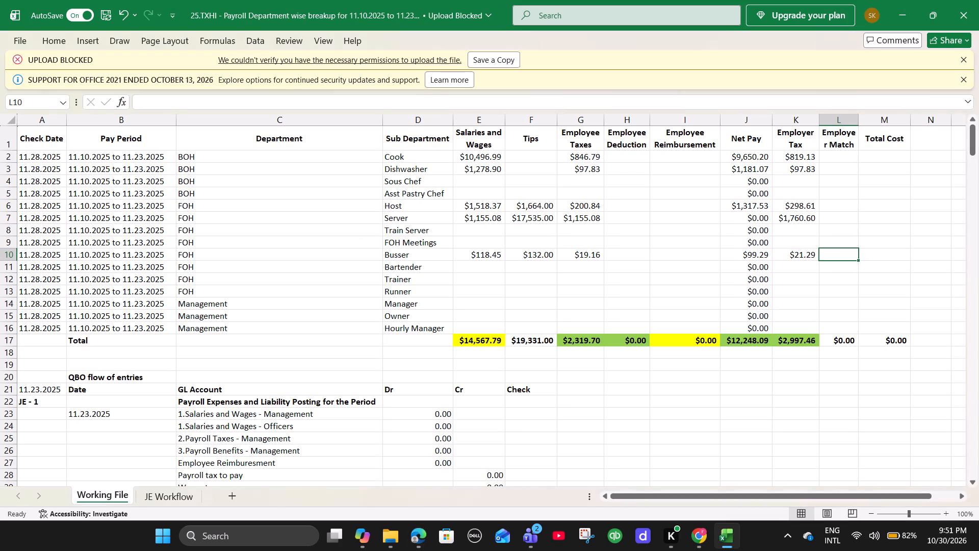
{"action": "left_click", "coordinate": [465, 289]}
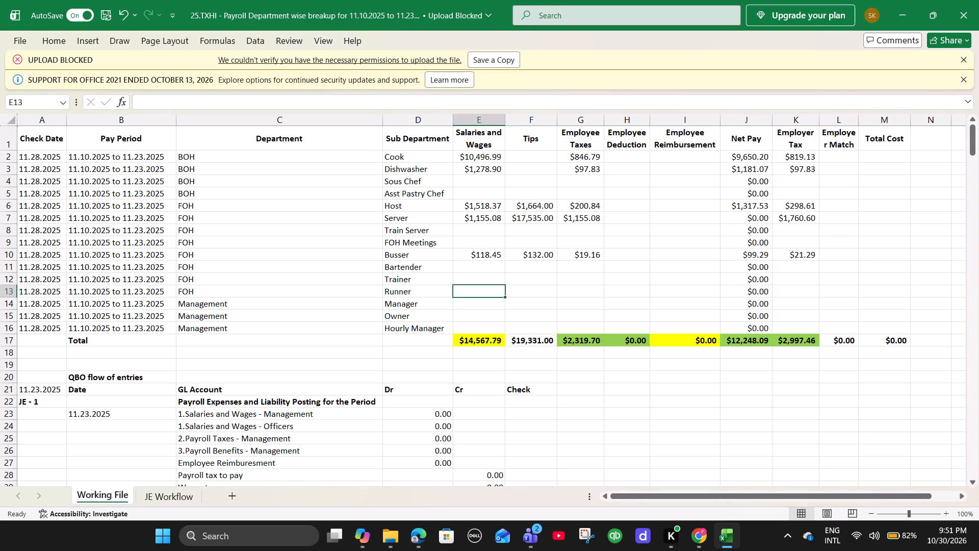
{"action": "key", "text": "alt+Tab"}
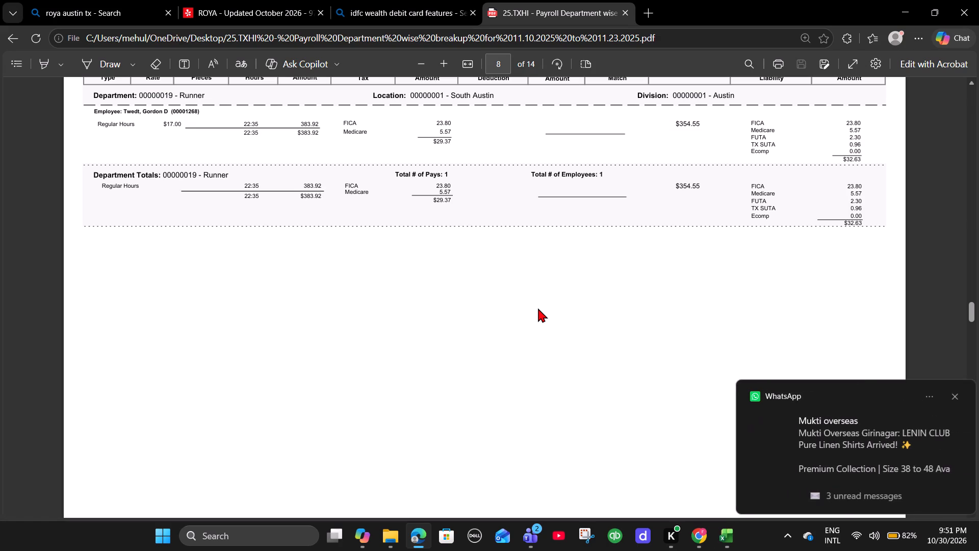
{"action": "left_click", "coordinate": [951, 396]}
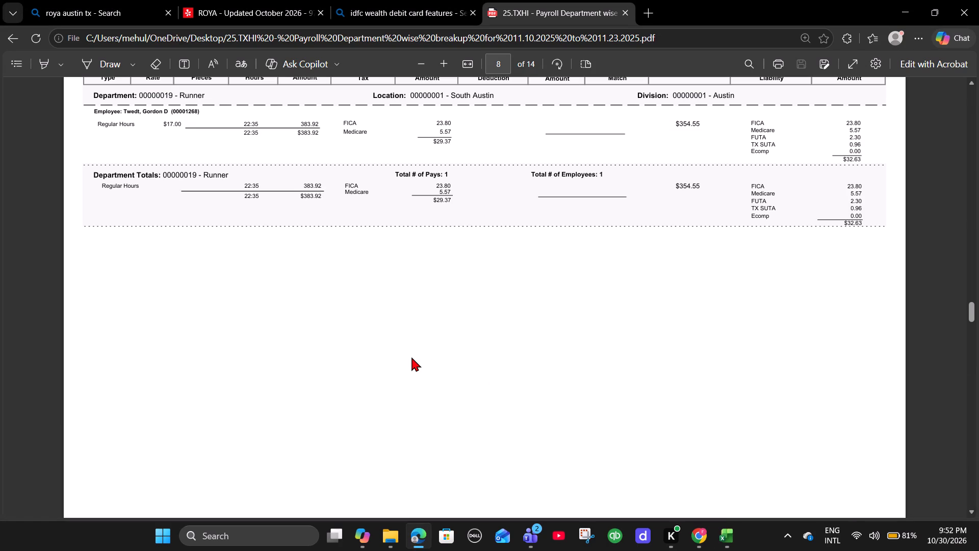
{"action": "key", "text": "alt+Tab"}
{"action": "type", "text": "383."}
{"action": "key", "text": "alt+Tab"}
{"action": "key", "text": "alt+Tab"}
{"action": "type", "text": "92"}
{"action": "key", "text": "Right"}
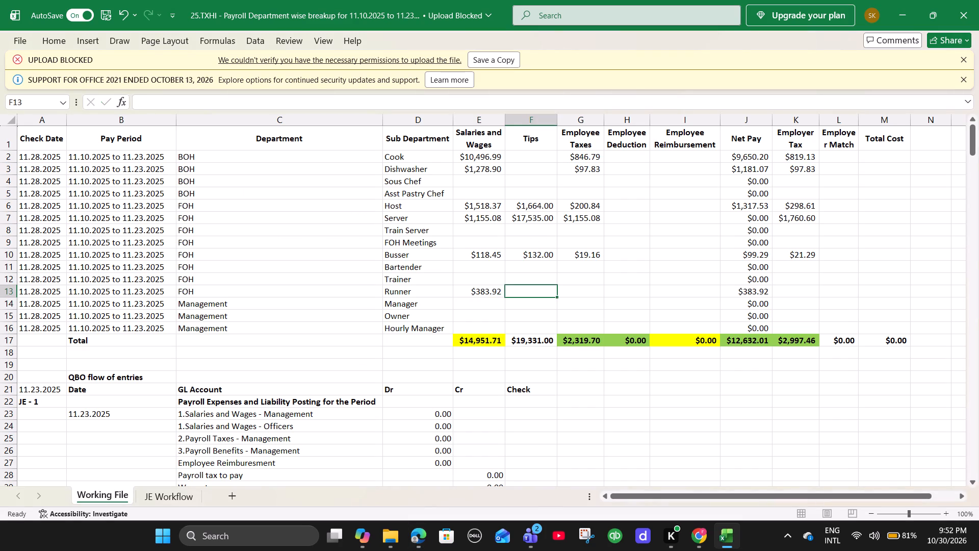
Enter the Runner department's total employee taxes from the PDF, 29.37, under Employee Taxes in the Runner row.
{"action": "key", "text": "alt+Tab"}
{"action": "key", "text": "alt+Tab"}
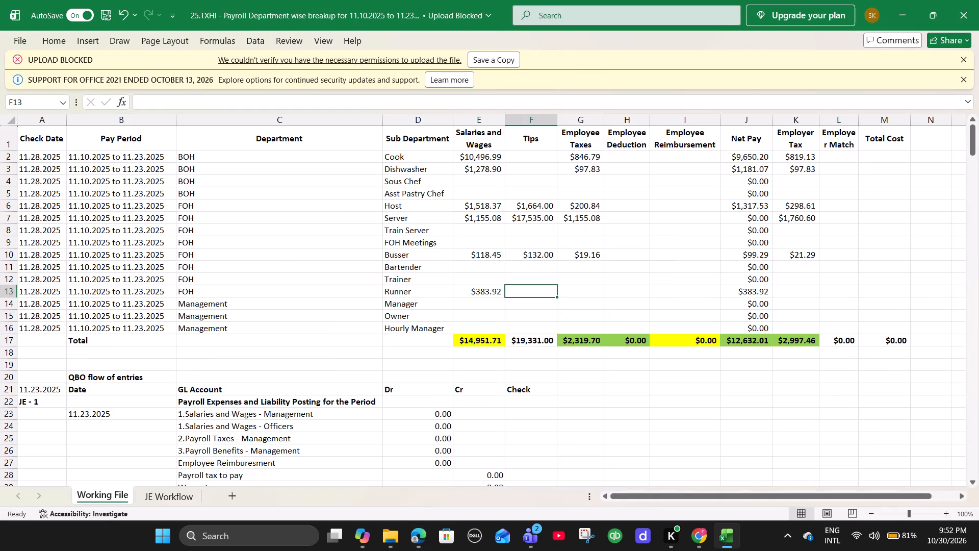
{"action": "key", "text": "Right"}
{"action": "type", "text": "29."}
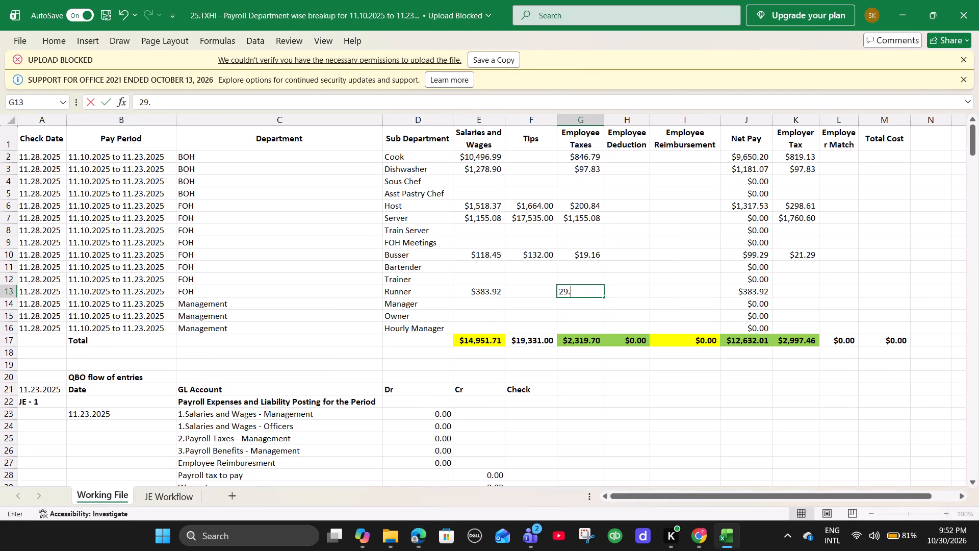
{"action": "key", "text": "alt+Tab"}
{"action": "key", "text": "alt+Tab"}
{"action": "type", "text": "37"}
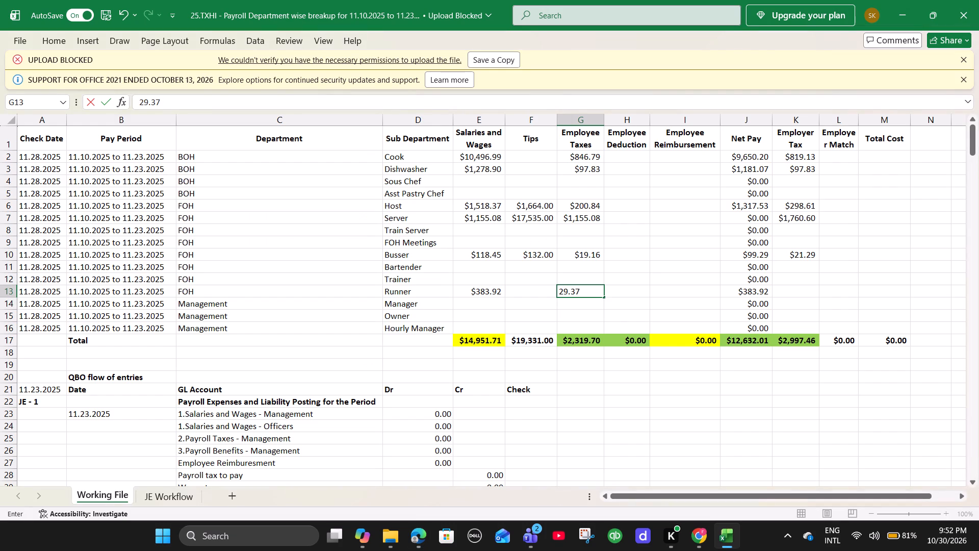
{"action": "key", "text": "Right"}
Enter the Runner department's employer liability total from the PDF, 32.63, under Employer Tax in the Runner row.
{"action": "key", "text": "alt+Tab"}
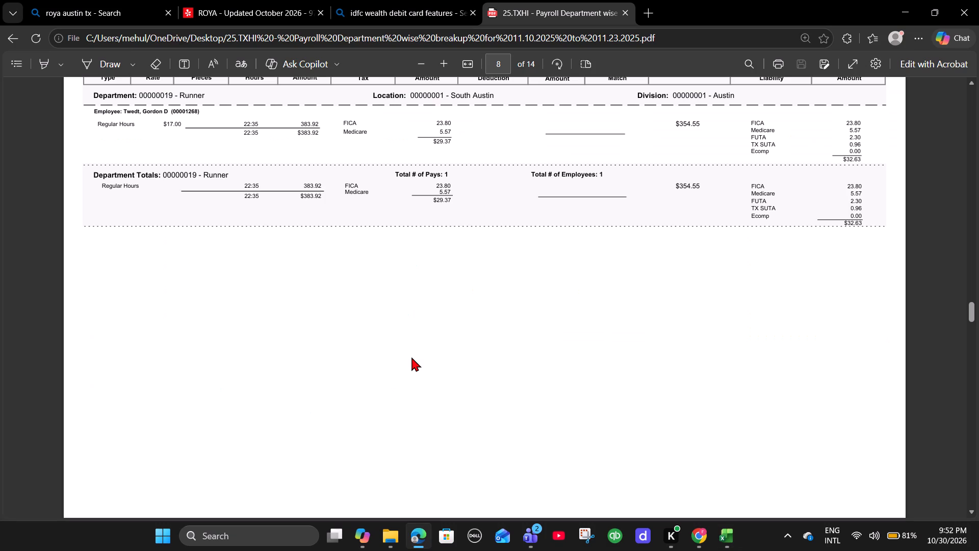
{"action": "key", "text": "alt+Tab"}
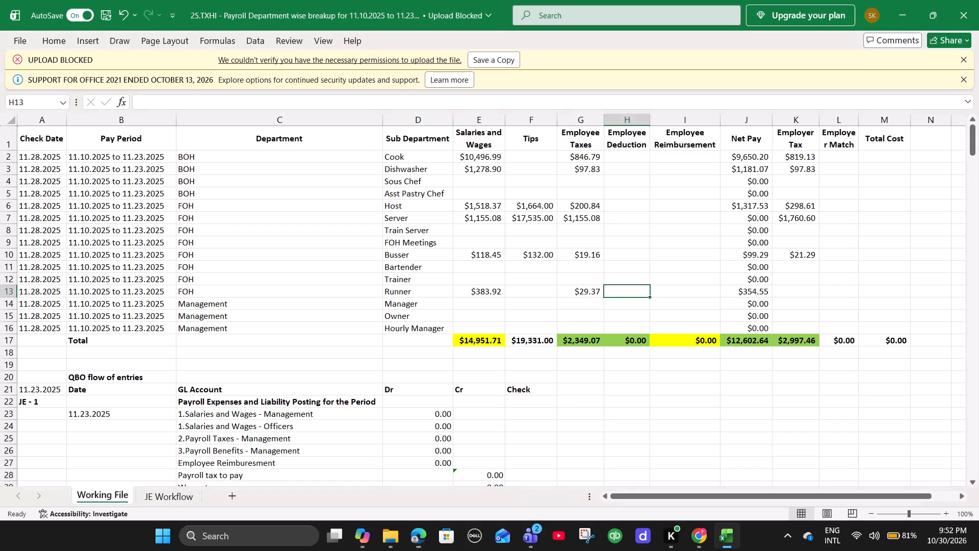
{"action": "key", "text": "Right"}
{"action": "key", "text": "Right"}
{"action": "key", "text": "Right"}
{"action": "type", "text": "32.63"}
{"action": "key", "text": "Right"}
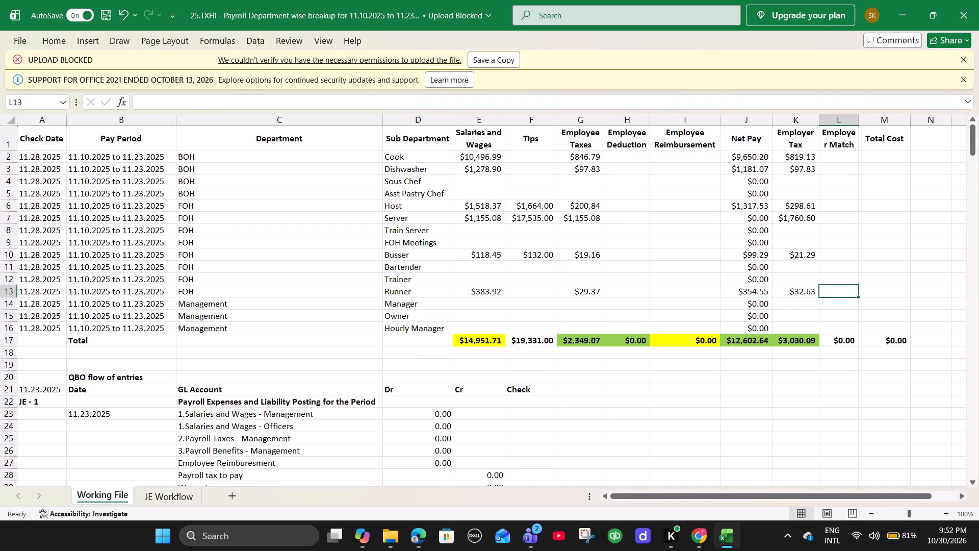
Find the Admin department totals in the PDF and enter the regular-hours amount 1201.92 as Manager Salaries and Wages in the Working File.
{"action": "key", "text": "alt+Tab"}
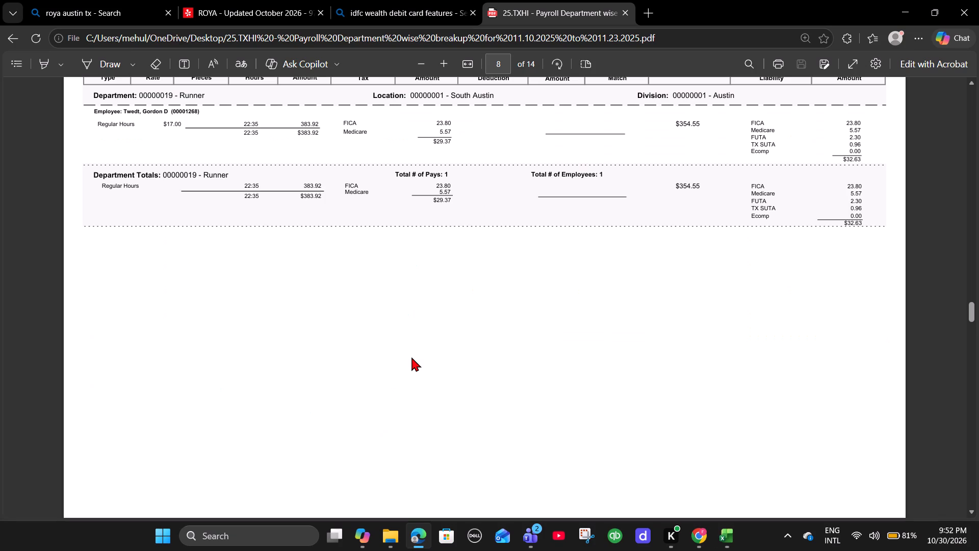
{"action": "scroll", "coordinate": [411, 357], "scroll_direction": "down", "scroll_amount": 3}
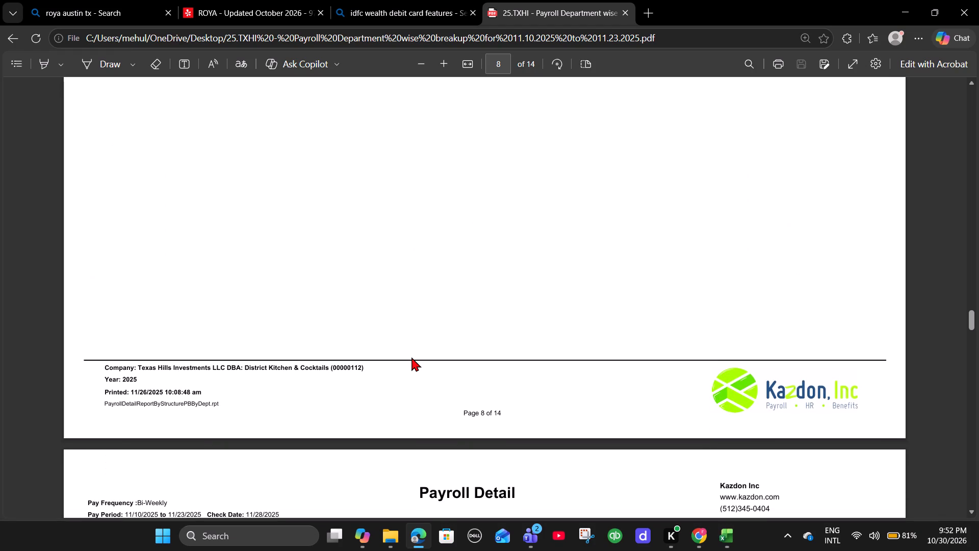
{"action": "scroll", "coordinate": [411, 357], "scroll_direction": "down", "scroll_amount": 8}
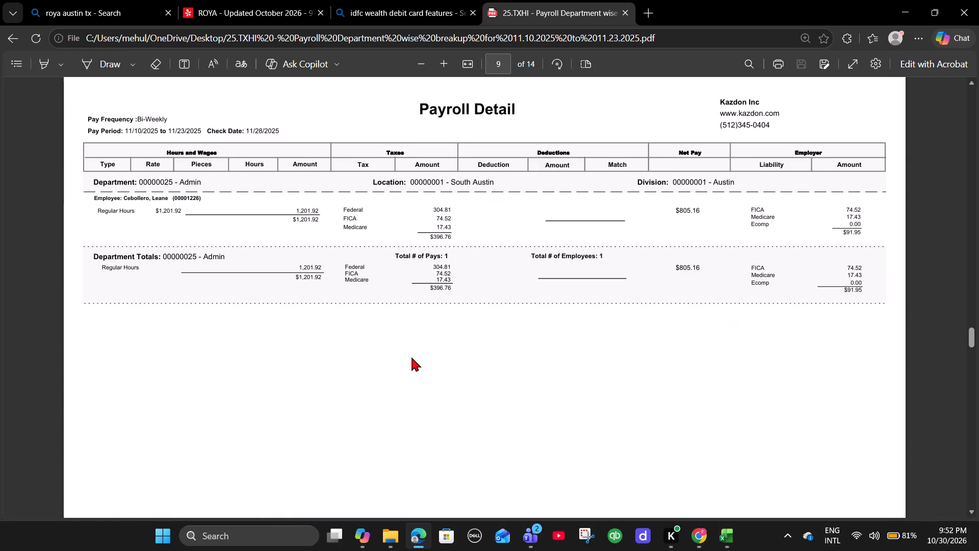
{"action": "key", "text": "alt+Tab"}
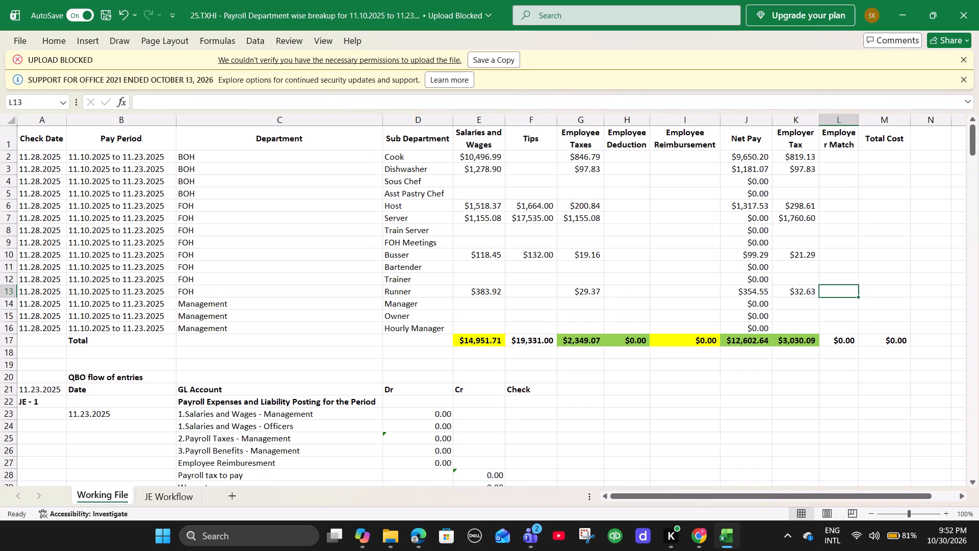
{"action": "left_click", "coordinate": [469, 305]}
{"action": "key", "text": "equal"}
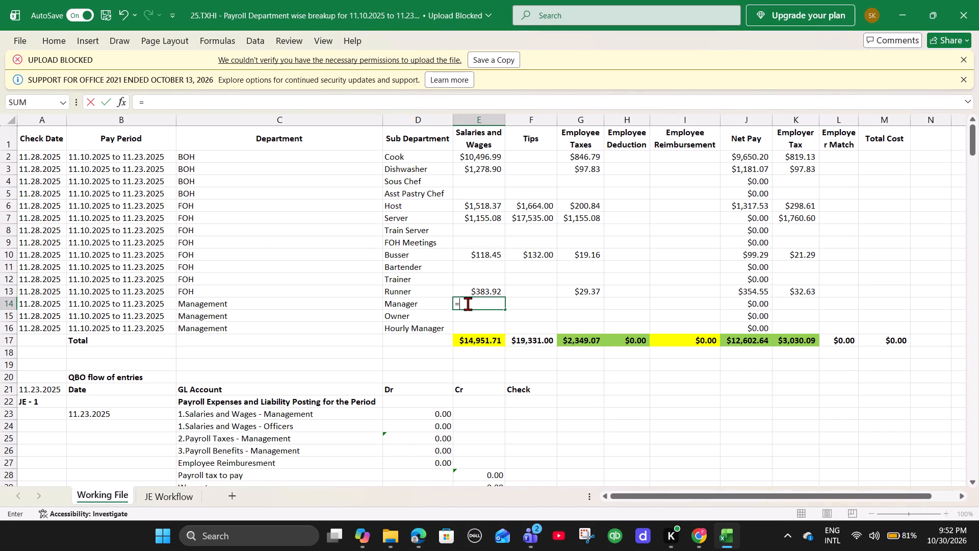
{"action": "key", "text": "alt+Tab"}
{"action": "key", "text": "alt+Tab"}
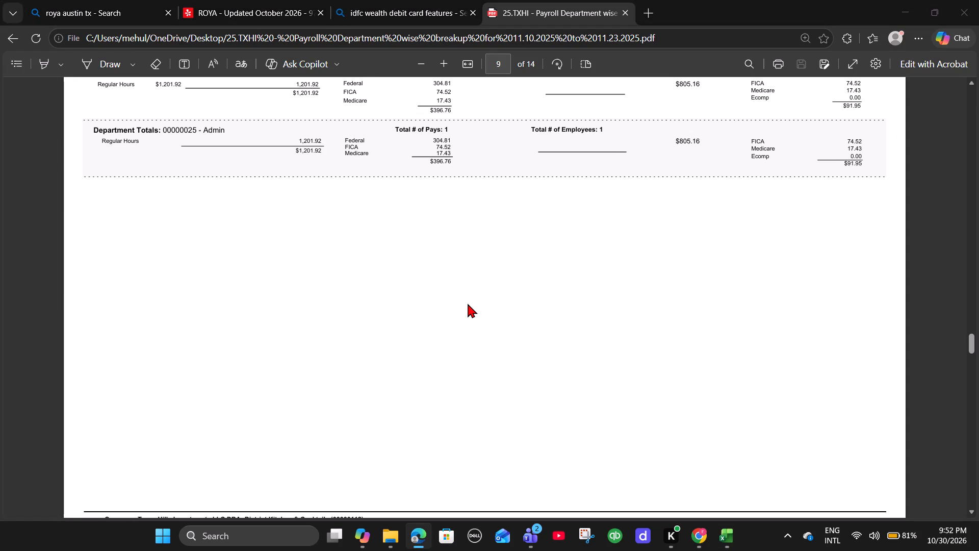
{"action": "type", "text": "1201.92"}
{"action": "key", "text": "Right"}
Enter the Admin department's total employee taxes from the PDF, 396.76, under Employee Taxes in the Manager row.
{"action": "key", "text": "alt+Tab"}
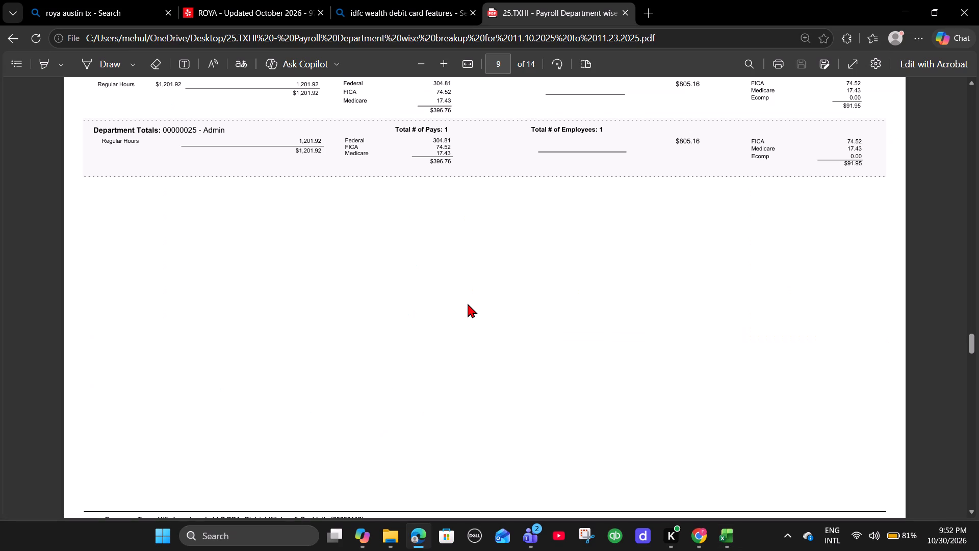
{"action": "key", "text": "alt+Tab"}
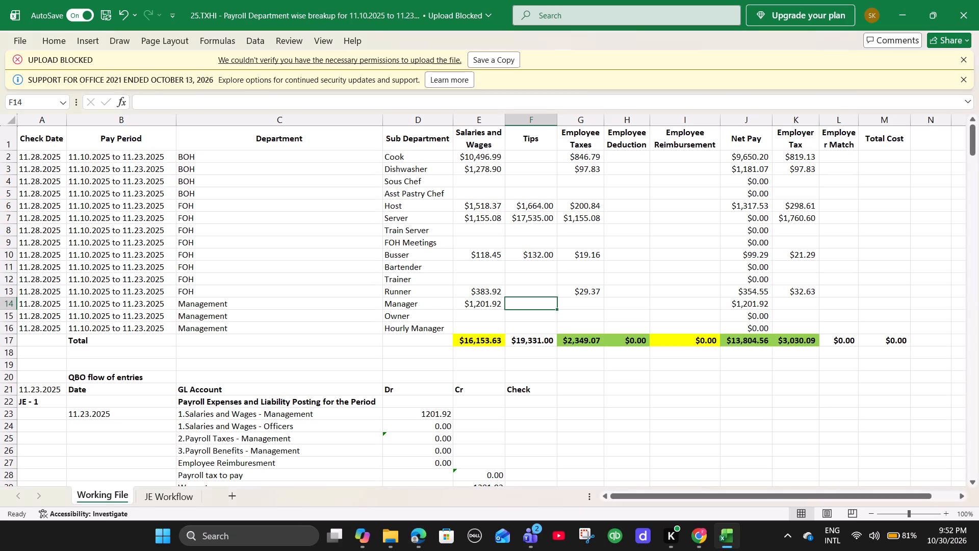
{"action": "key", "text": "Right"}
{"action": "key", "text": "equal"}
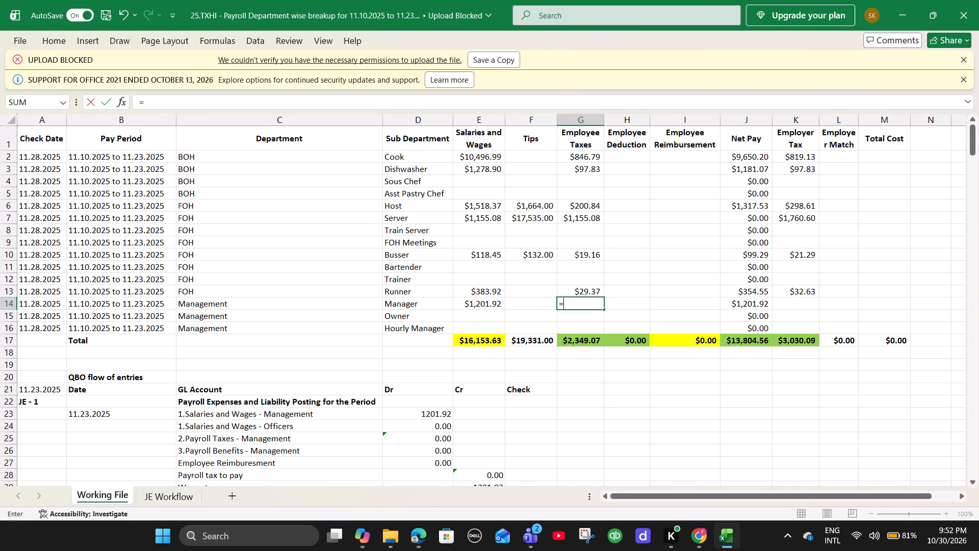
{"action": "type", "text": "396."}
{"action": "key", "text": "alt+Tab"}
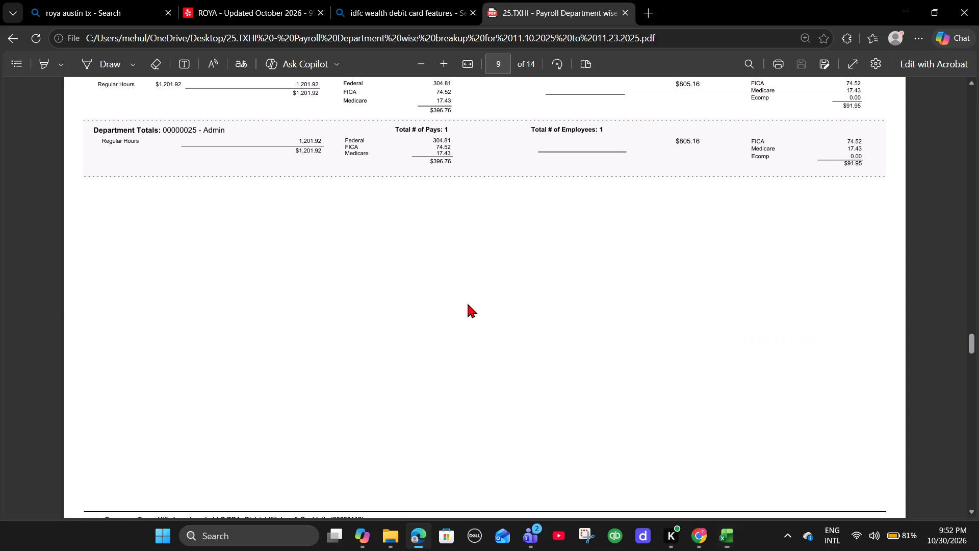
{"action": "key", "text": "alt+Tab"}
{"action": "type", "text": "76"}
{"action": "key", "text": "Right"}
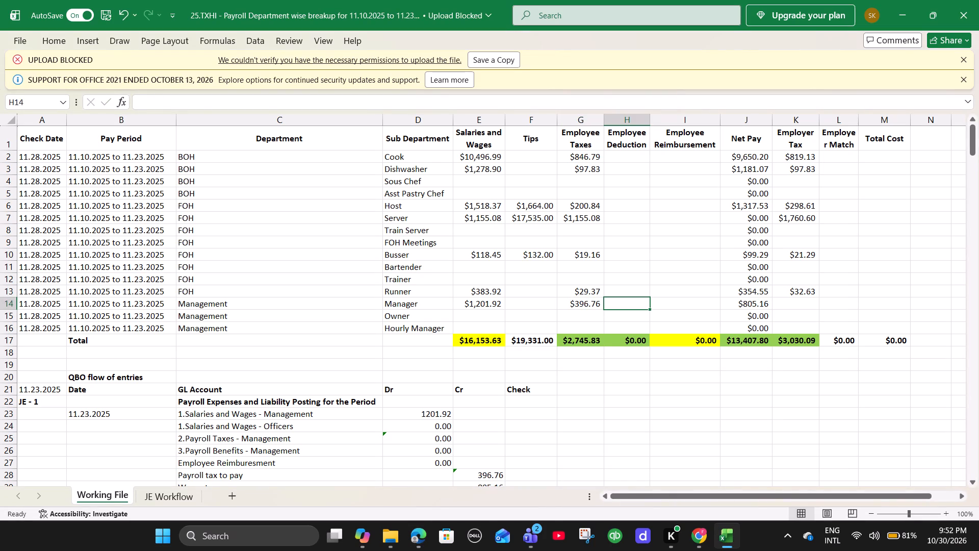
Enter the Admin department's employer liability total from the PDF, 91.95, under Employer Tax in the Manager row.
{"action": "key", "text": "alt+Tab"}
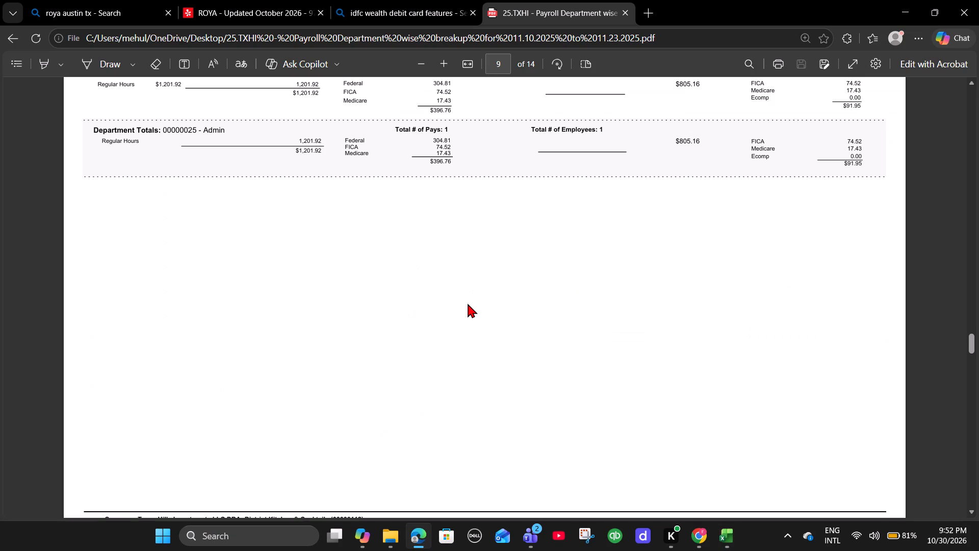
{"action": "key", "text": "alt+Tab"}
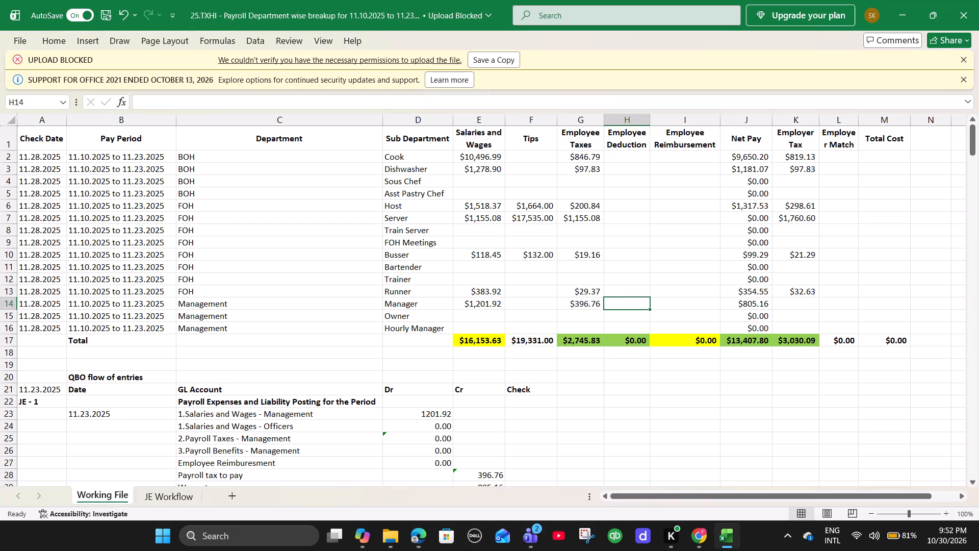
{"action": "key", "text": "Right"}
{"action": "key", "text": "Right"}
{"action": "key", "text": "Right"}
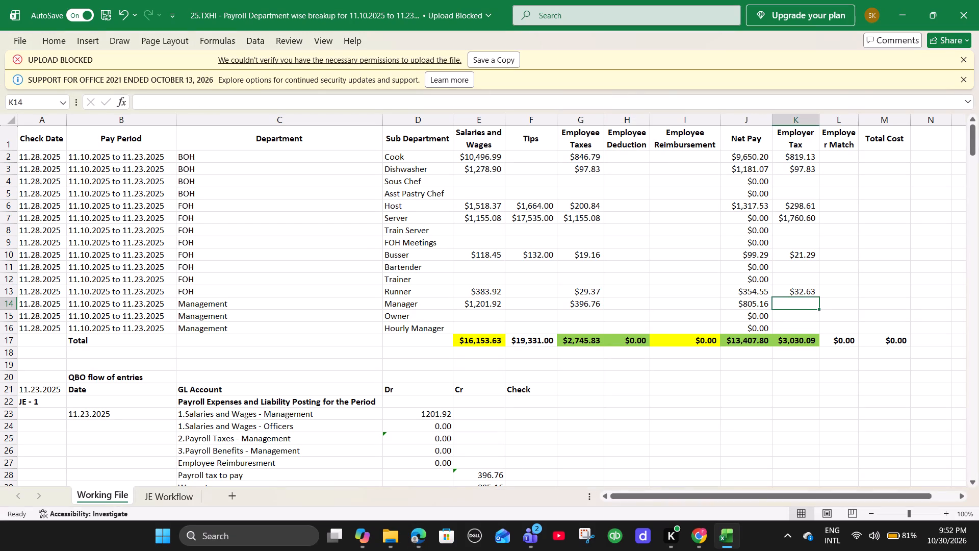
{"action": "key", "text": "alt+Tab"}
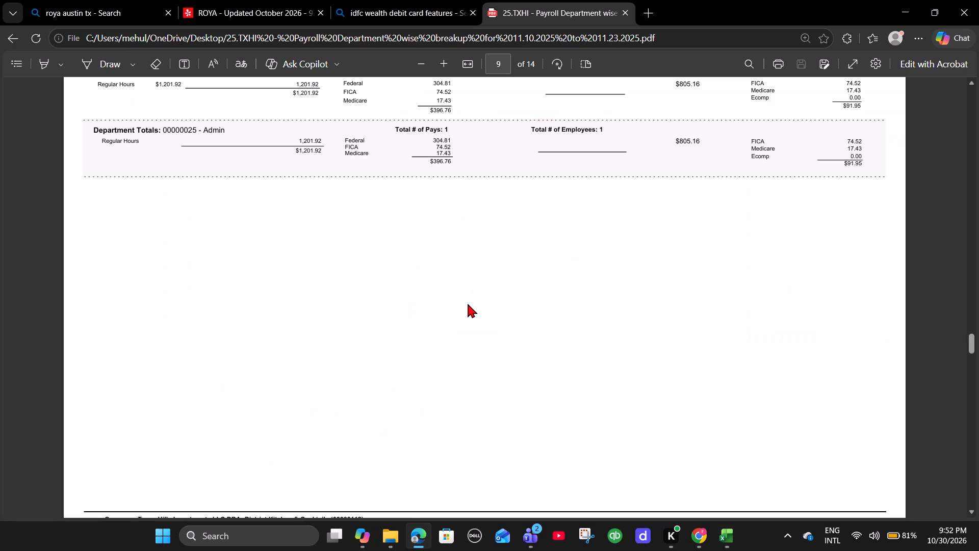
{"action": "key", "text": "alt+Tab"}
{"action": "type", "text": "91.95"}
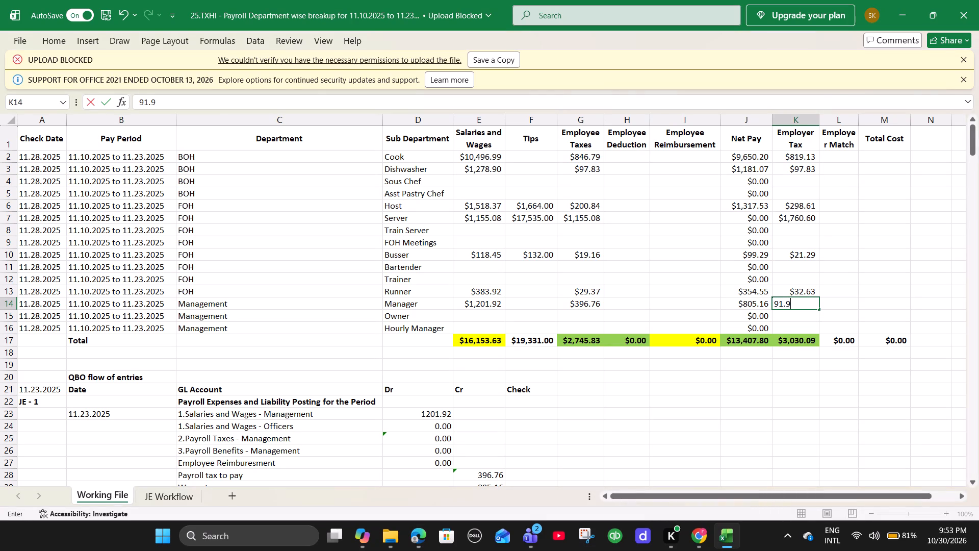
{"action": "key", "text": "Right"}
Find the FOH Manager department totals in the PDF and add the regular-hours amount 4403.84 to the Manager row's Salaries and Wages formula.
{"action": "key", "text": "alt+Tab"}
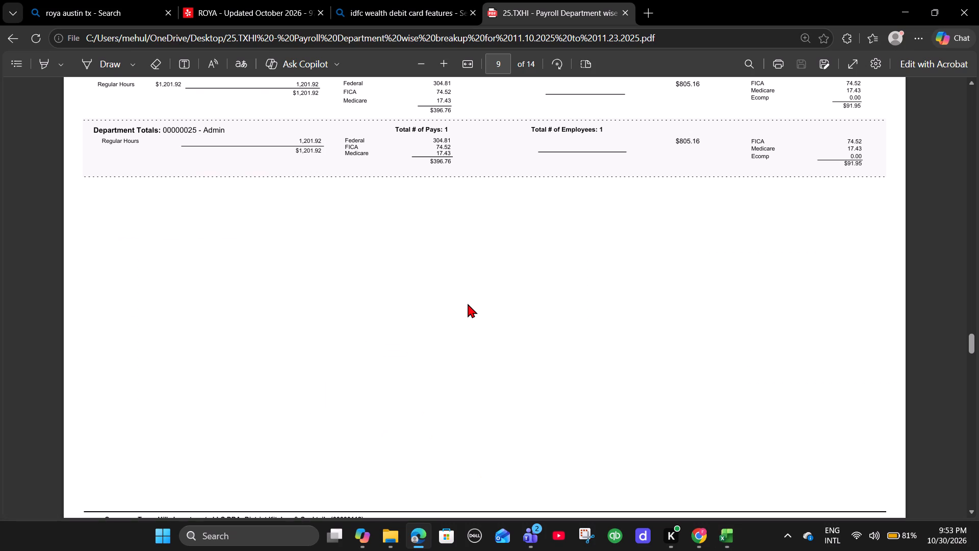
{"action": "scroll", "coordinate": [468, 304], "scroll_direction": "down", "scroll_amount": 7}
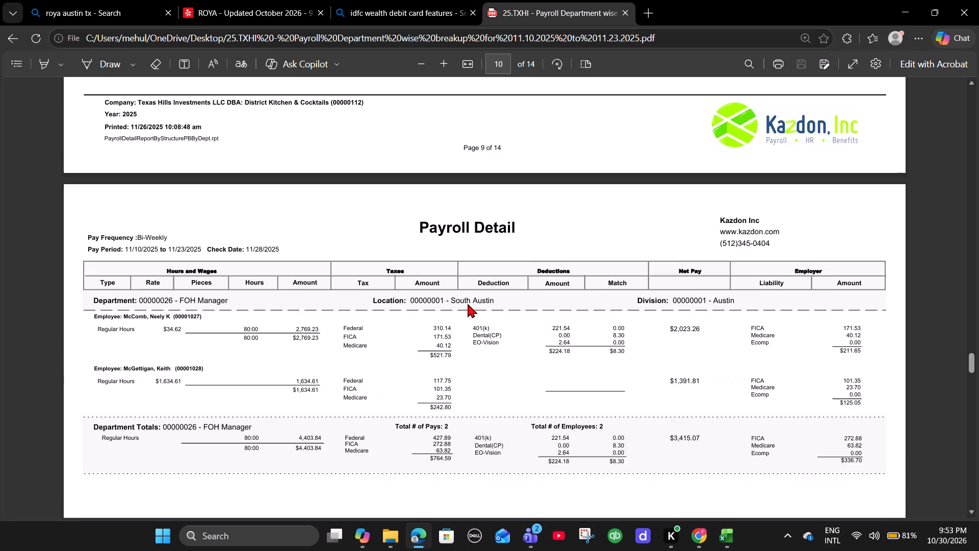
{"action": "scroll", "coordinate": [468, 304], "scroll_direction": "down", "scroll_amount": 4}
{"action": "key", "text": "alt+Tab"}
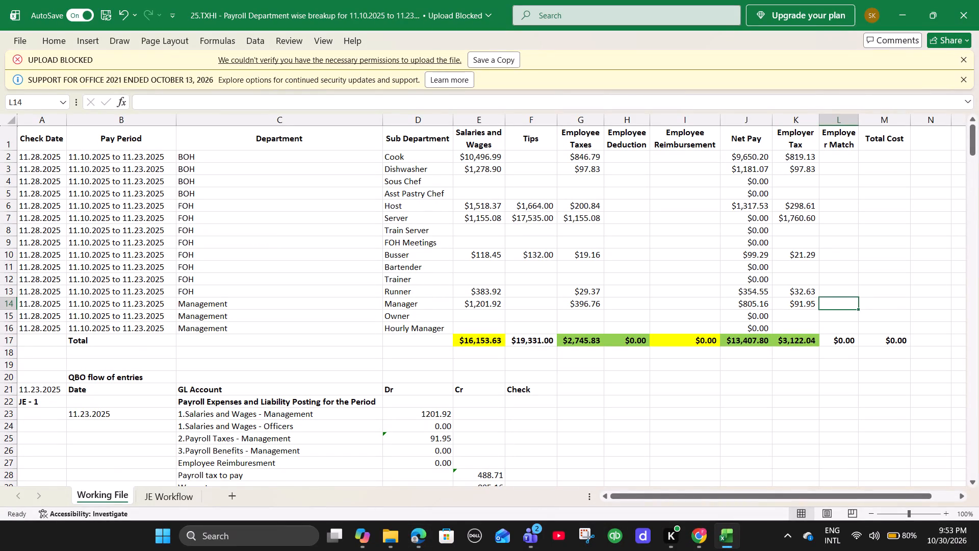
{"action": "left_click", "coordinate": [455, 307]}
{"action": "left_click", "coordinate": [198, 110]}
{"action": "left_click", "coordinate": [196, 108]}
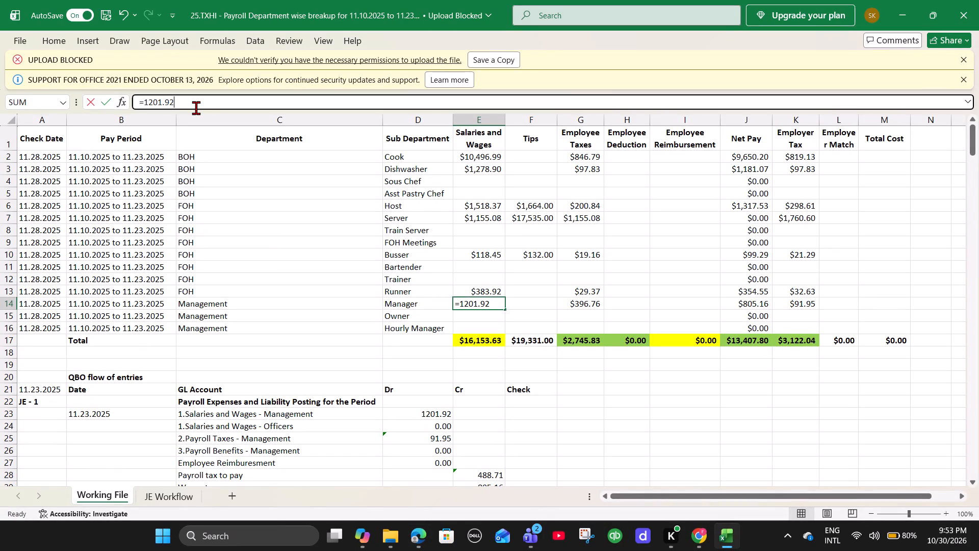
{"action": "key", "text": "plus"}
{"action": "key", "text": "alt+Tab"}
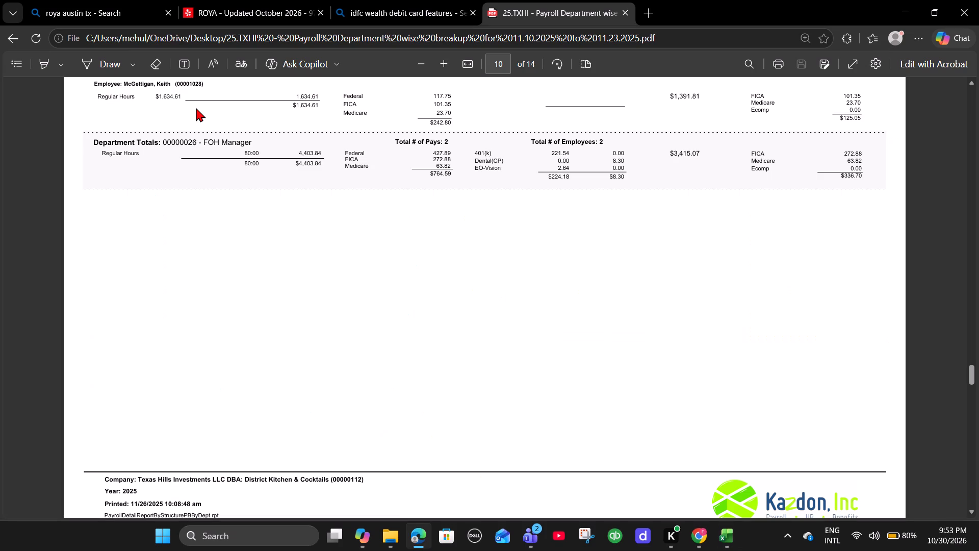
{"action": "key", "text": "alt+Tab"}
{"action": "type", "text": "4403."}
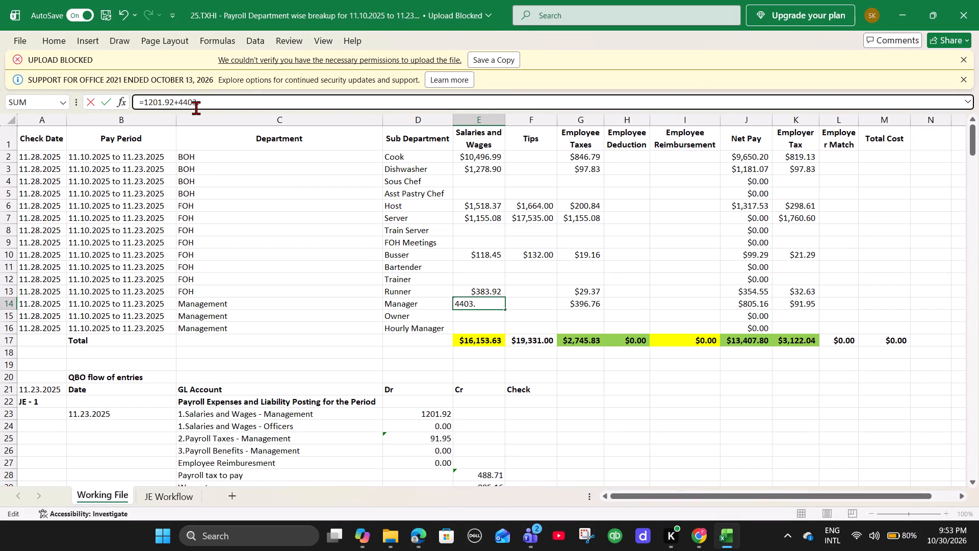
{"action": "key", "text": "alt+Tab"}
{"action": "key", "text": "alt+Tab"}
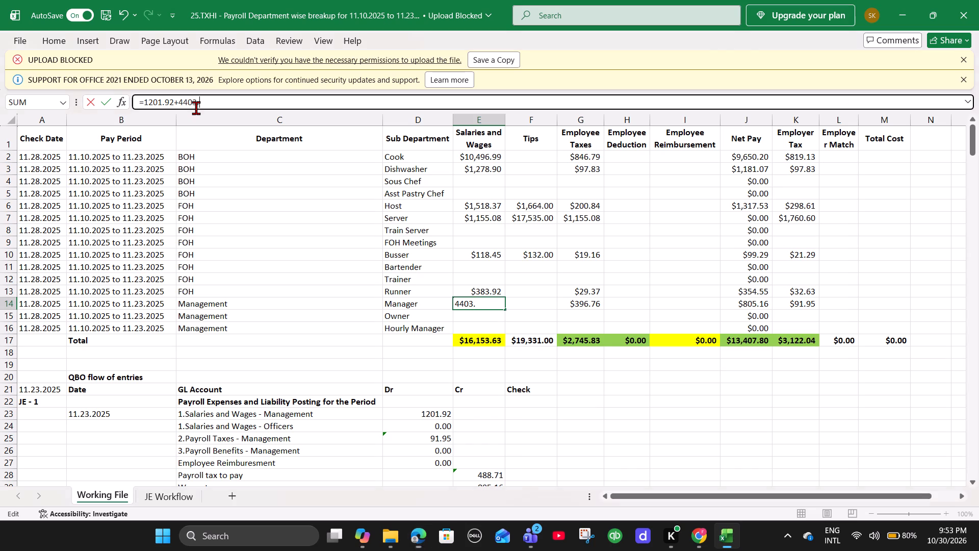
{"action": "type", "text": "84"}
{"action": "key", "text": "Return"}
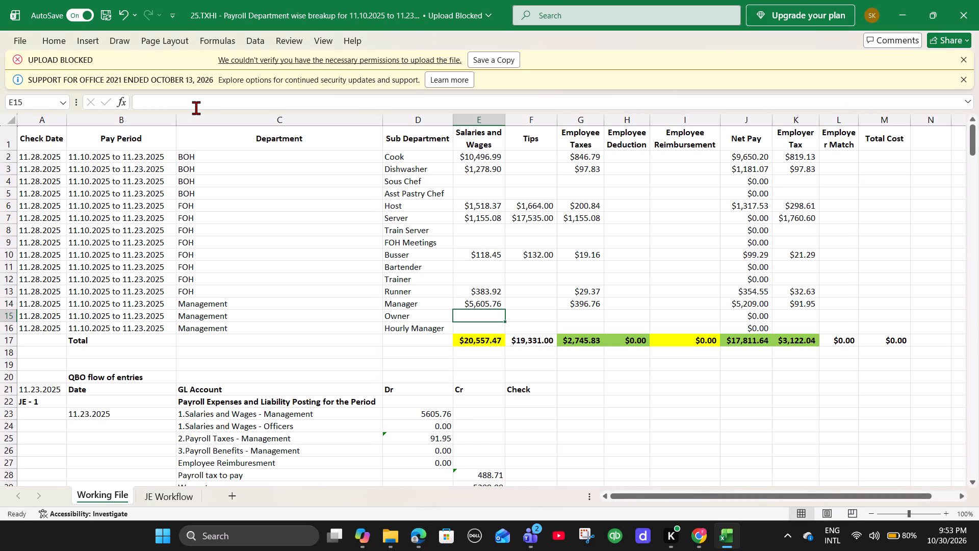
Add the FOH Manager department's total employee taxes from the PDF, 764.59, to the Manager row's Employee Taxes formula.
{"action": "left_click", "coordinate": [566, 302]}
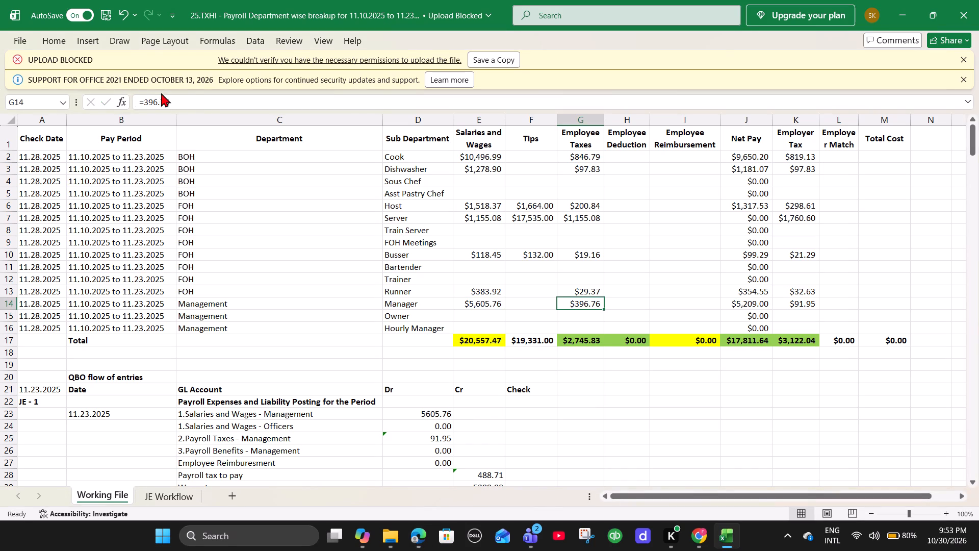
{"action": "left_click", "coordinate": [196, 101]}
{"action": "key", "text": "plus"}
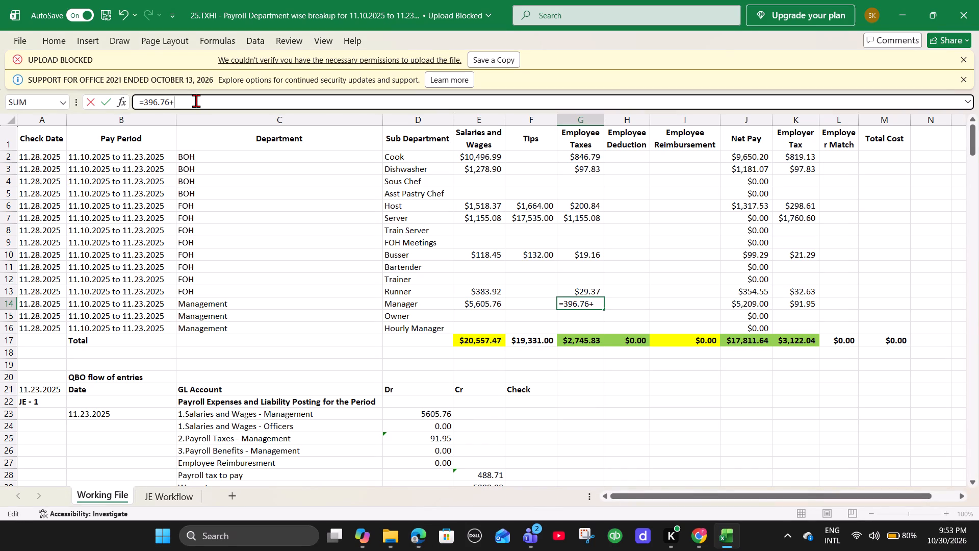
{"action": "key", "text": "alt+Tab"}
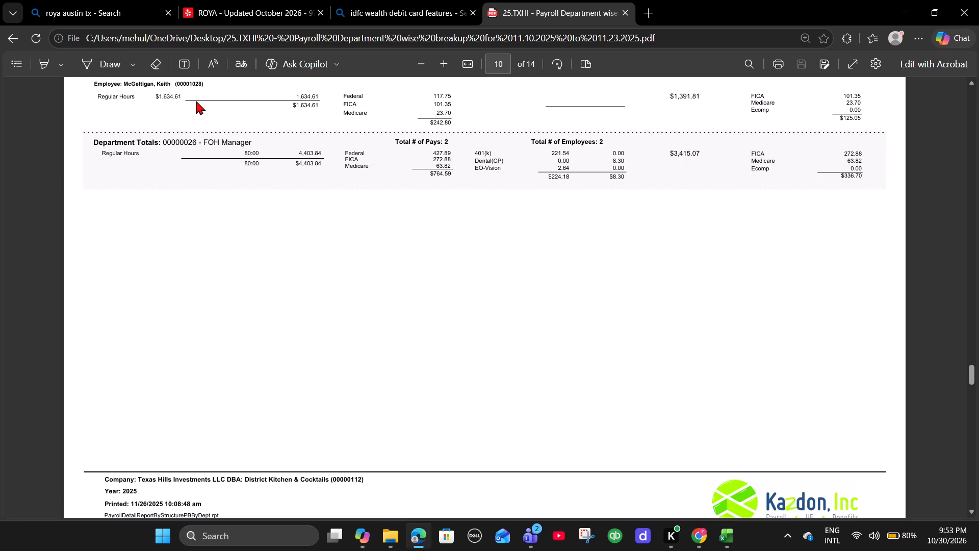
{"action": "key", "text": "alt+Tab"}
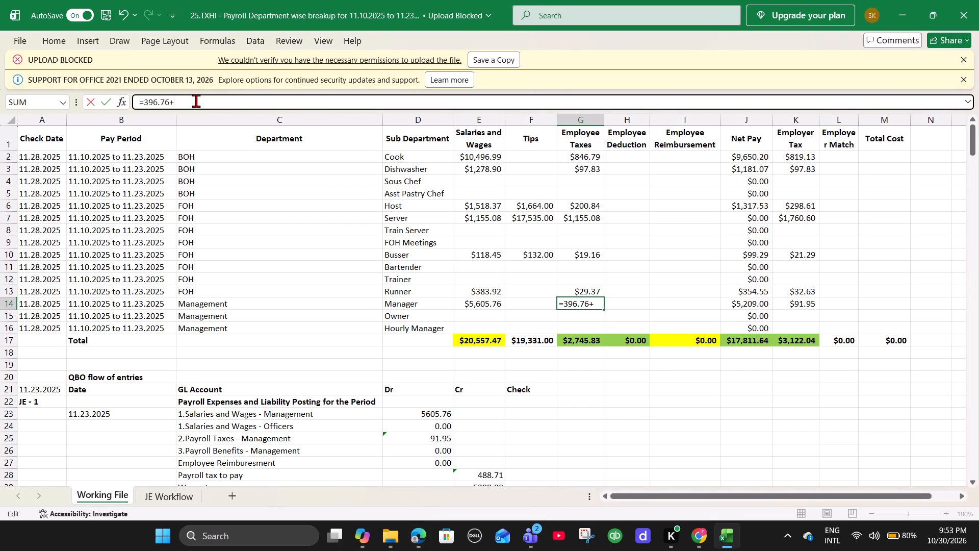
{"action": "type", "text": "764.59"}
{"action": "key", "text": "alt+Tab"}
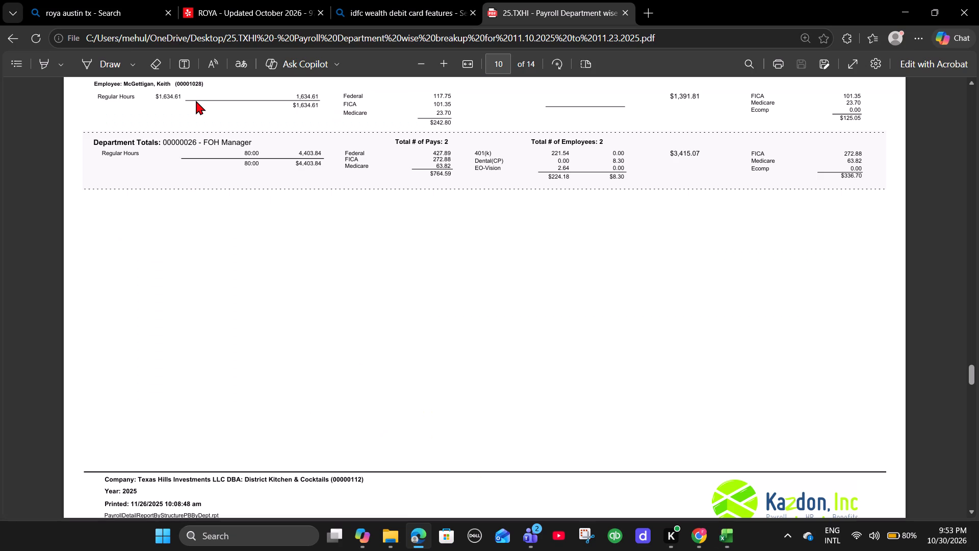
{"action": "key", "text": "alt+Tab"}
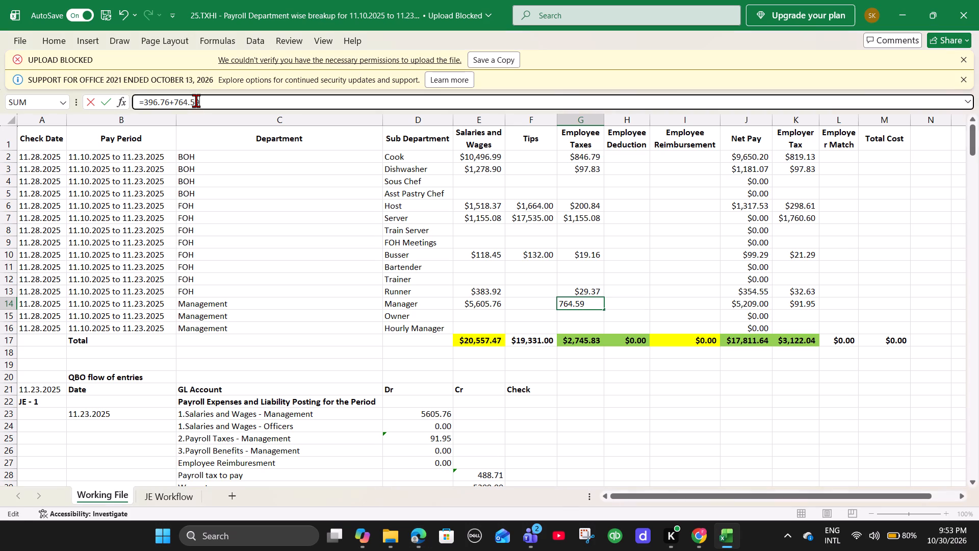
{"action": "key", "text": "Return"}
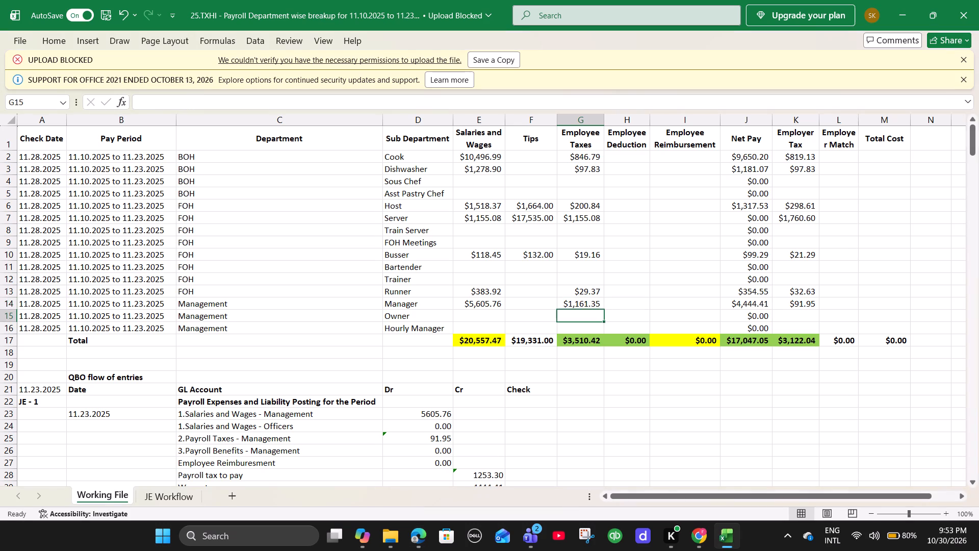
Turn the Manager row's Employer Tax entry into the formula =91.95, checking the FOH Manager employer totals in the PDF.
{"action": "left_click", "coordinate": [797, 303]}
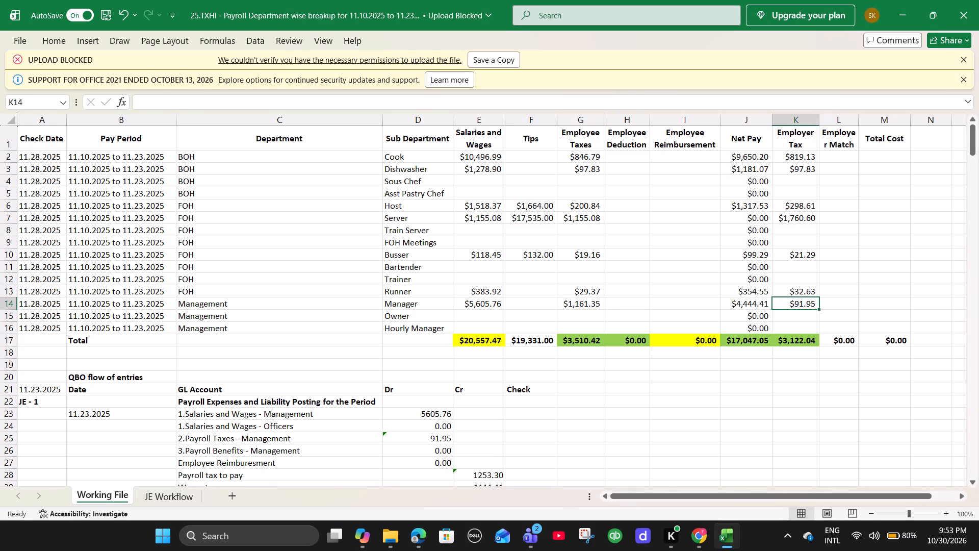
{"action": "left_click", "coordinate": [137, 99]}
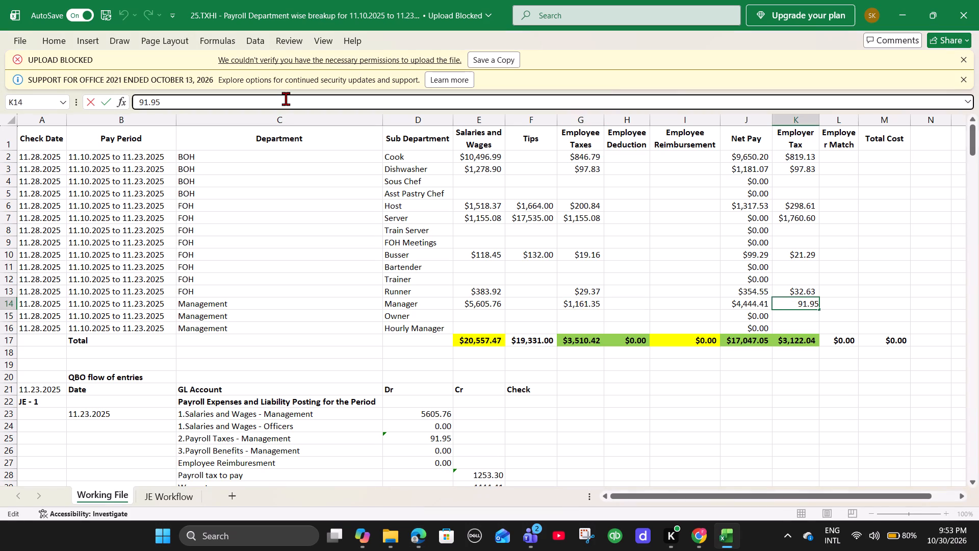
{"action": "key", "text": "equal"}
{"action": "key", "text": "alt+Tab"}
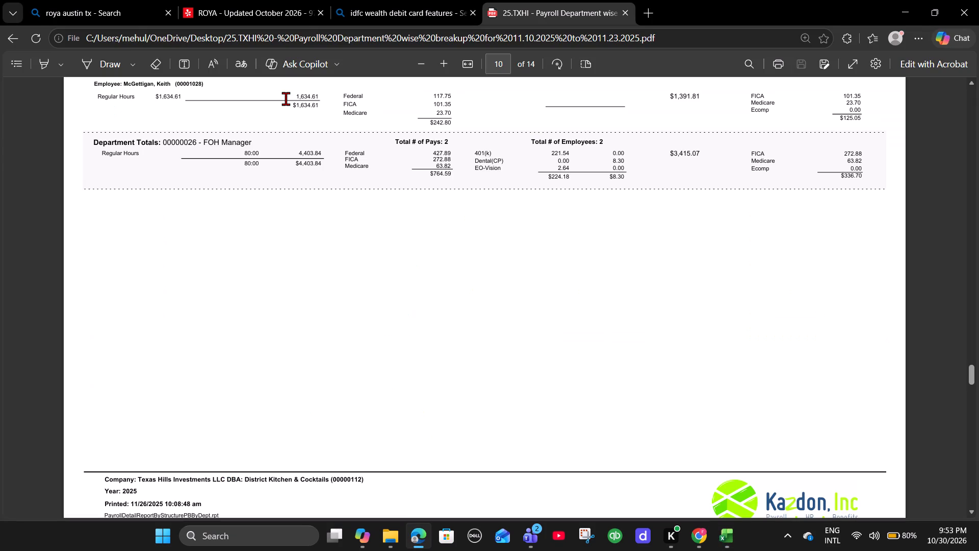
{"action": "key", "text": "alt+Tab"}
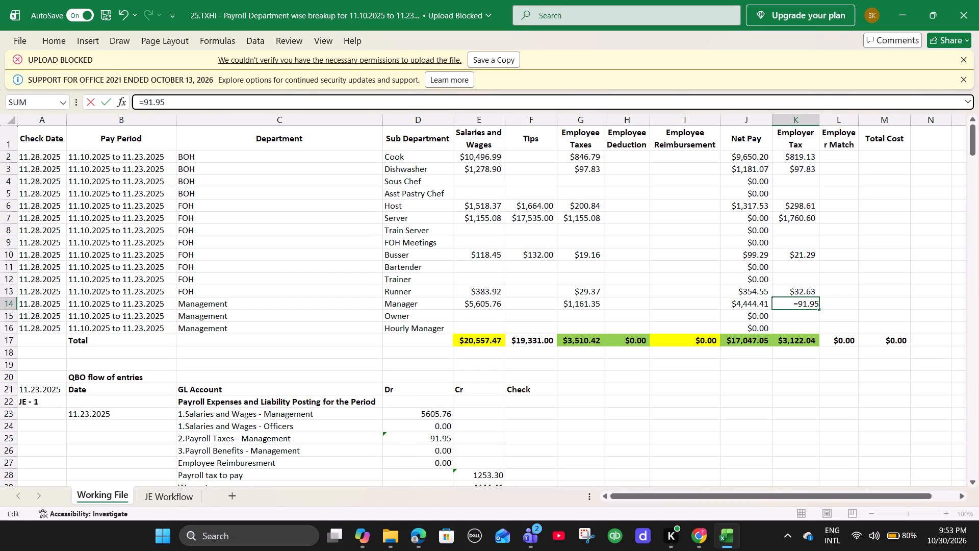
{"action": "key", "text": "Return"}
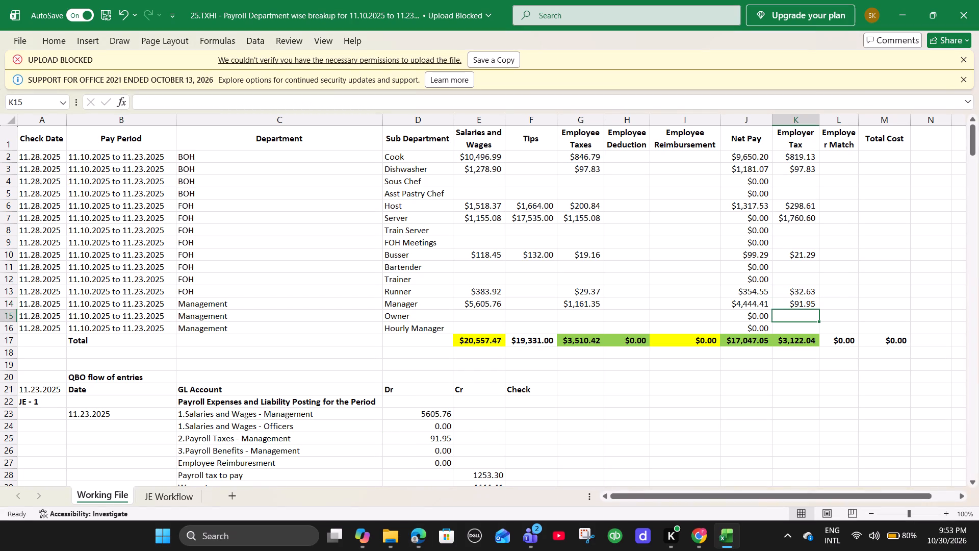
Enter the FOH Manager department's total deductions from the PDF, 224.18, as a formula under Employee Deduction in the Manager row.
{"action": "left_click", "coordinate": [637, 303]}
{"action": "key", "text": "alt+Tab"}
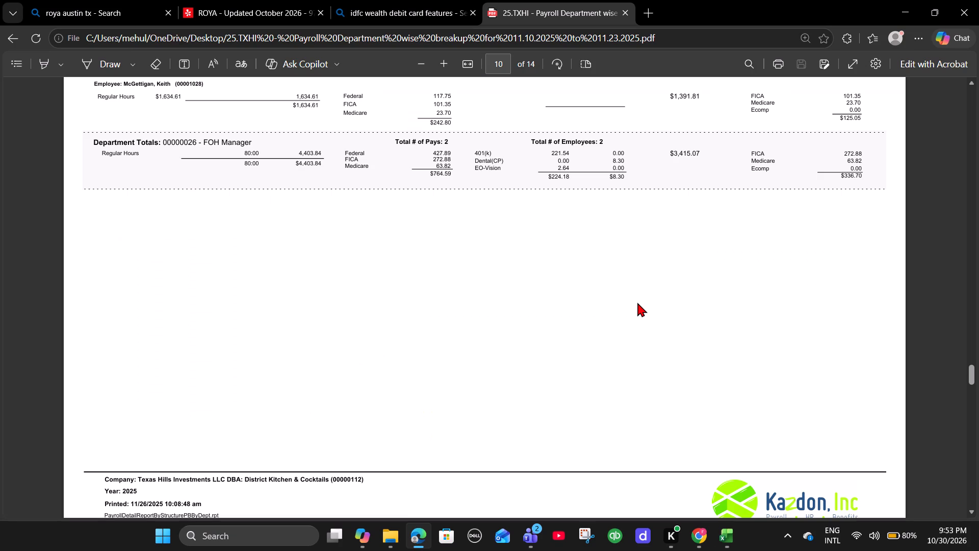
{"action": "scroll", "coordinate": [637, 303], "scroll_direction": "up", "scroll_amount": 3}
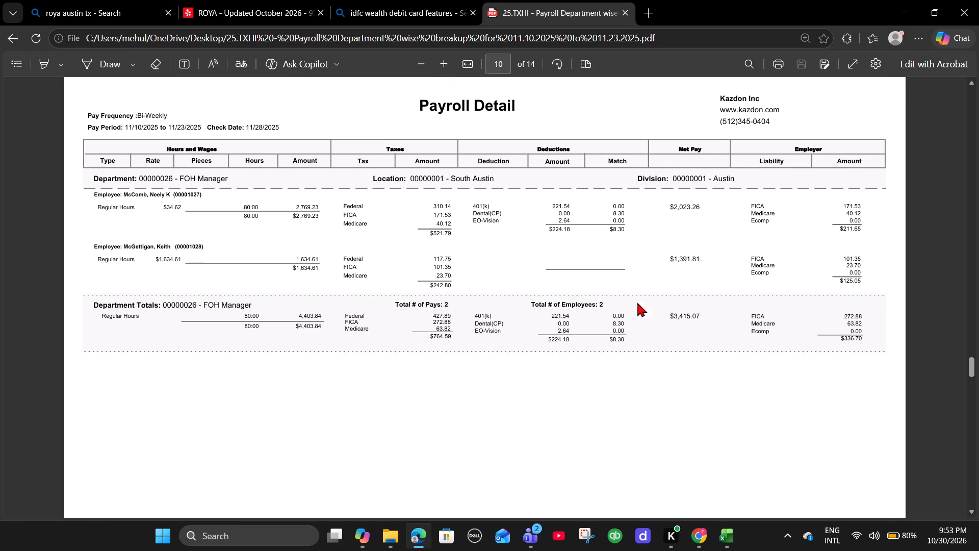
{"action": "scroll", "coordinate": [637, 303], "scroll_direction": "down", "scroll_amount": 2}
{"action": "key", "text": "alt+Tab"}
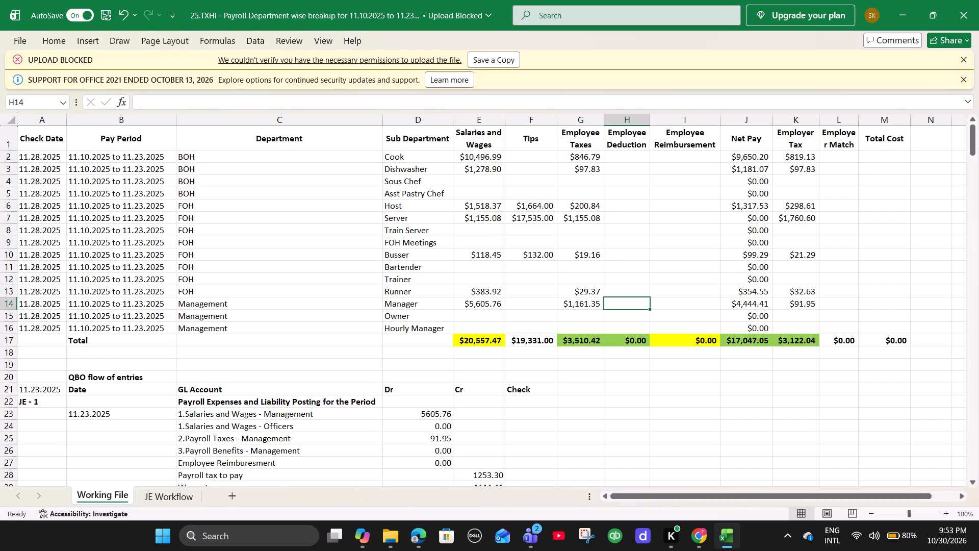
{"action": "key", "text": "alt+Tab"}
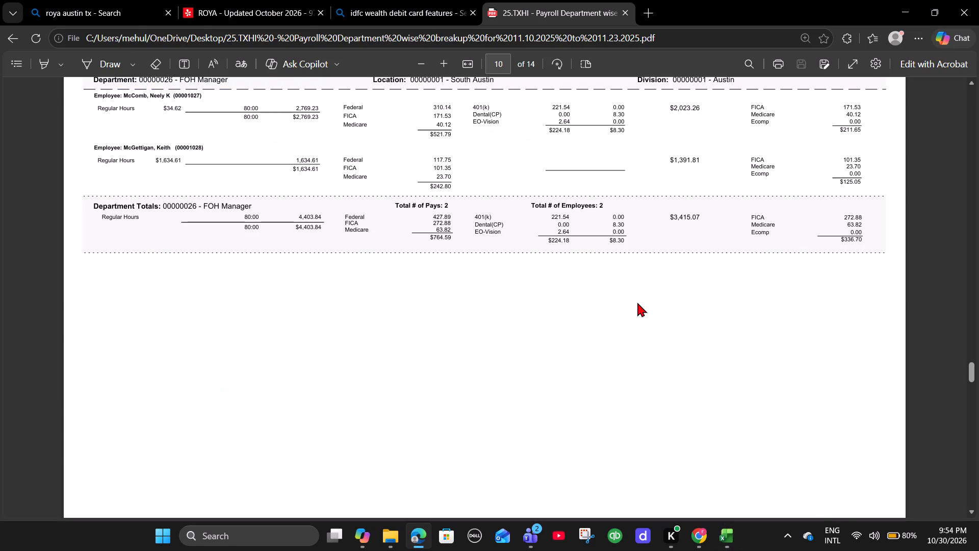
{"action": "key", "text": "alt+Tab"}
{"action": "key", "text": "equal"}
{"action": "type", "text": "224.18"}
{"action": "key", "text": "Right"}
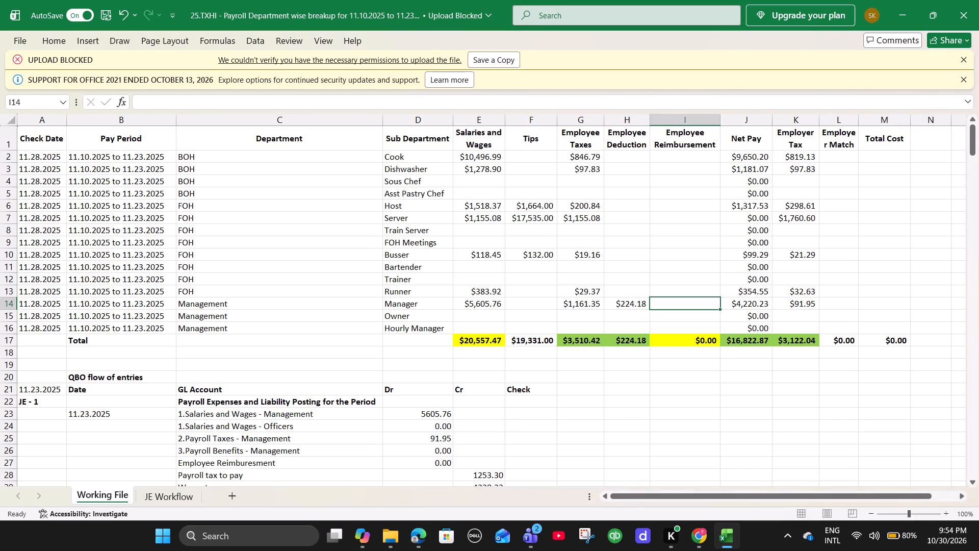
Enter the FOH Manager department's total match from the PDF, 8.30, as a formula under Employer Match in the Manager row.
{"action": "key", "text": "alt+Tab"}
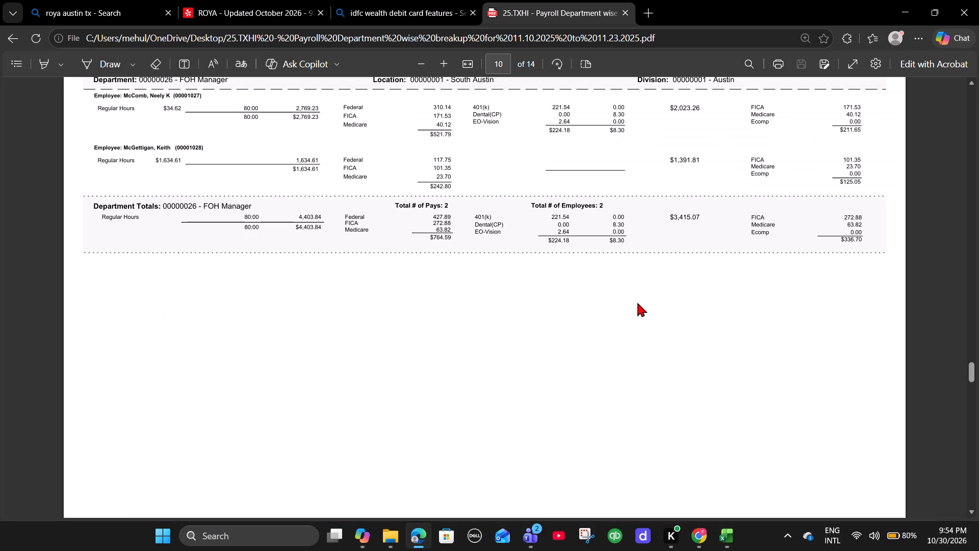
{"action": "key", "text": "alt+Tab"}
{"action": "key", "text": "Right"}
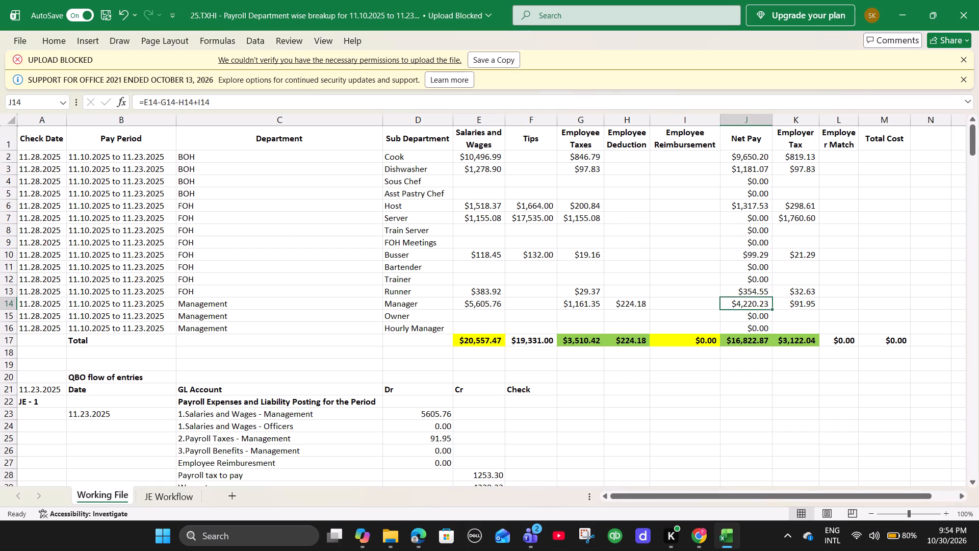
{"action": "key", "text": "Right"}
{"action": "key", "text": "Right"}
{"action": "key", "text": "equal"}
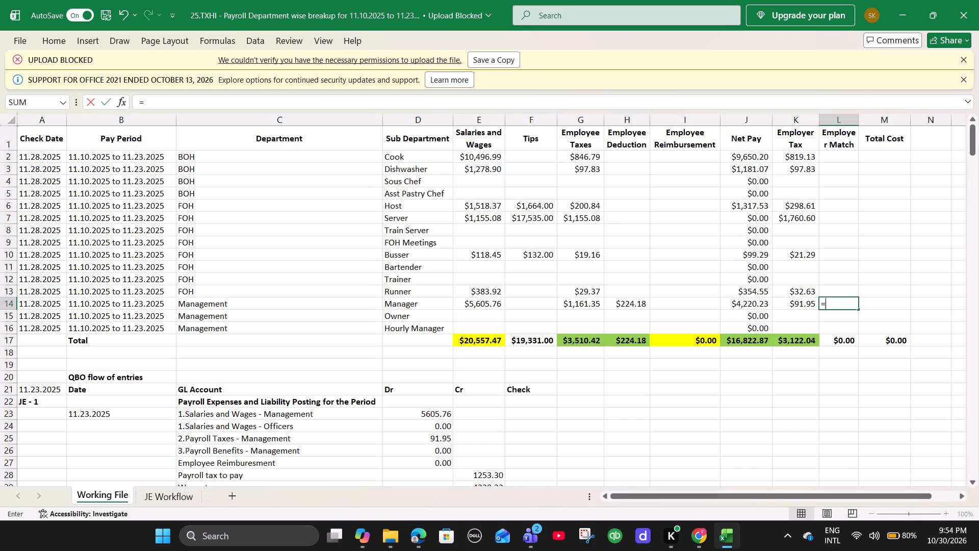
{"action": "type", "text": "8.30"}
{"action": "key", "text": "Right"}
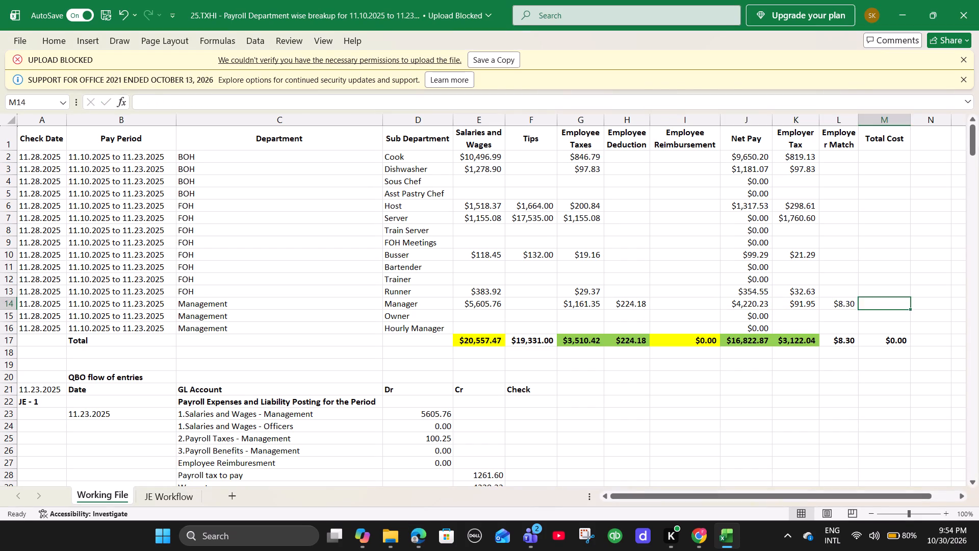
Add the FOH Manager department's employer tax total from the PDF, 336.70, to the Manager row's Employer Tax formula.
{"action": "key", "text": "alt+Tab"}
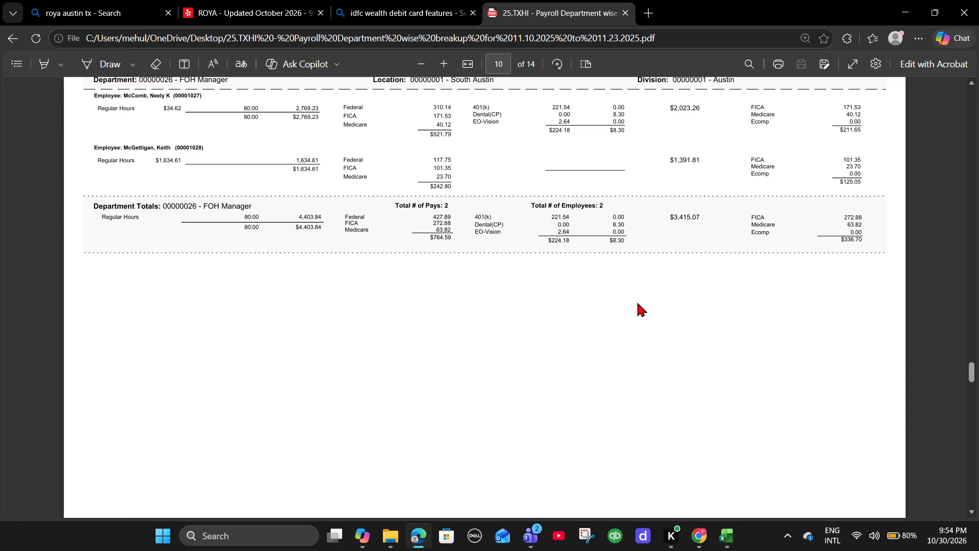
{"action": "key", "text": "alt+Tab"}
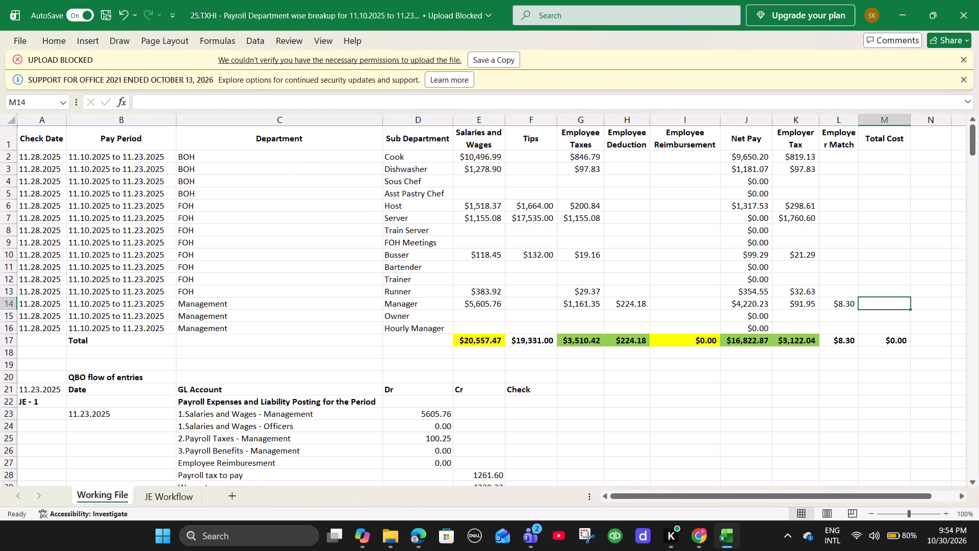
{"action": "key", "text": "Left"}
{"action": "key", "text": "Left"}
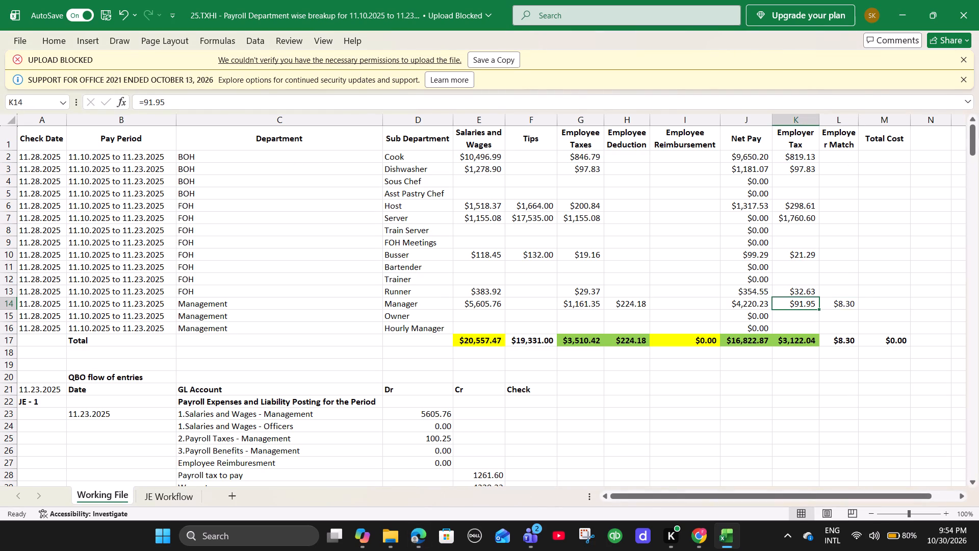
{"action": "left_click", "coordinate": [229, 101]}
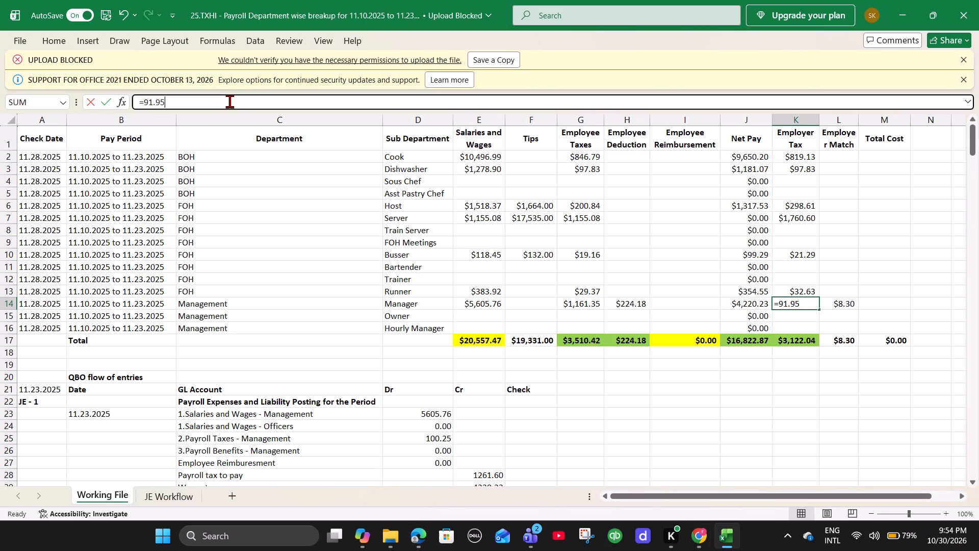
{"action": "key", "text": "plus"}
{"action": "key", "text": "alt+Tab"}
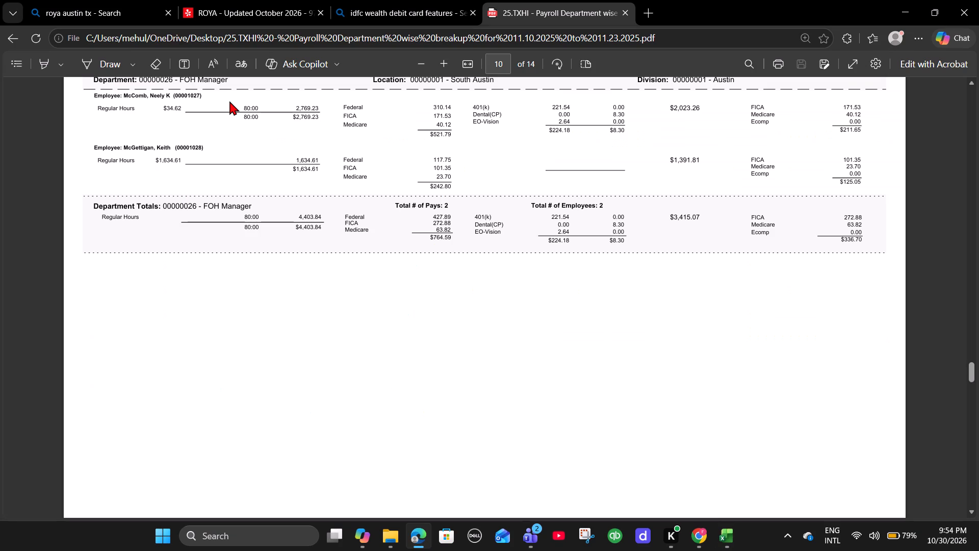
{"action": "key", "text": "alt+Tab"}
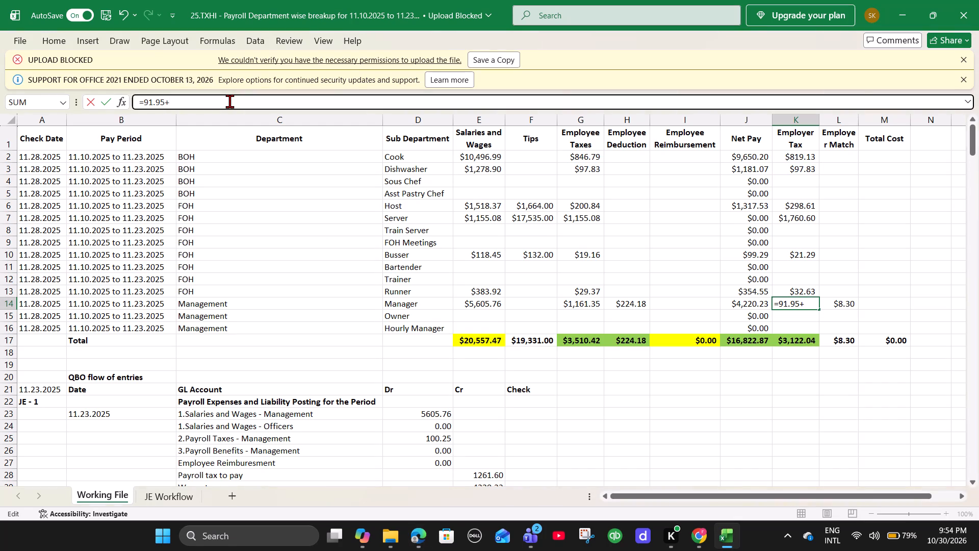
{"action": "type", "text": "336."}
{"action": "key", "text": "alt+Tab"}
{"action": "key", "text": "alt+Tab"}
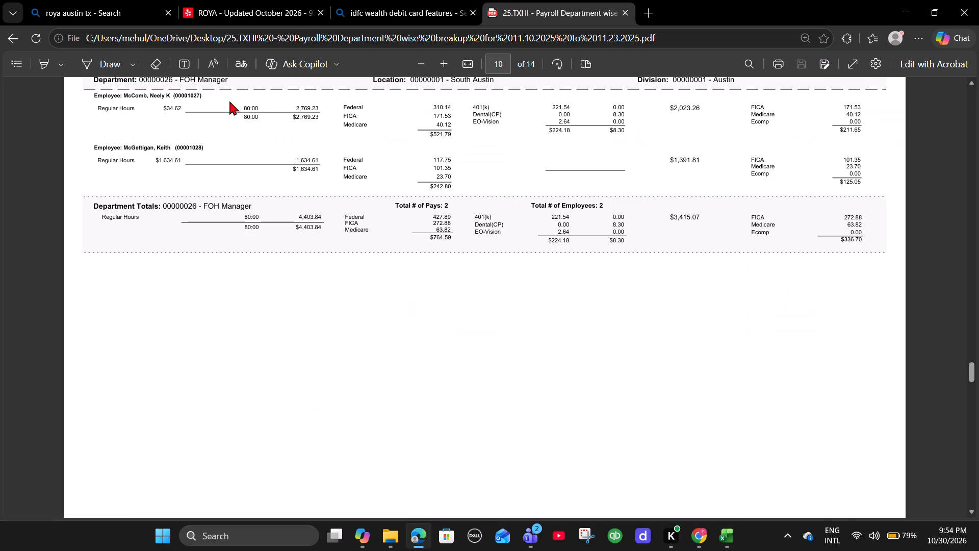
{"action": "type", "text": "70"}
{"action": "key", "text": "Return"}
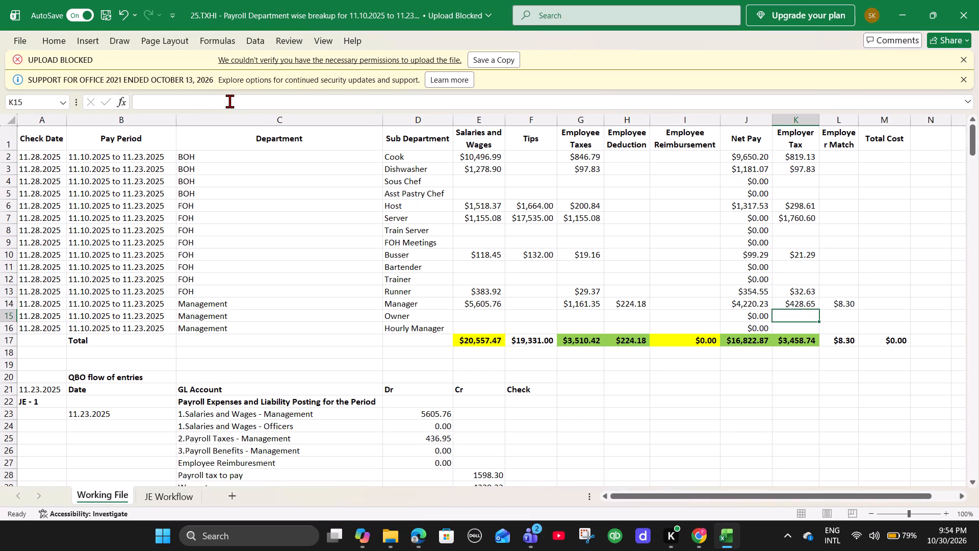
Find the BOH Manager department totals in the PDF and add the regular-hours amount 2692.30 to the Manager row's Salaries and Wages formula.
{"action": "key", "text": "alt+Tab"}
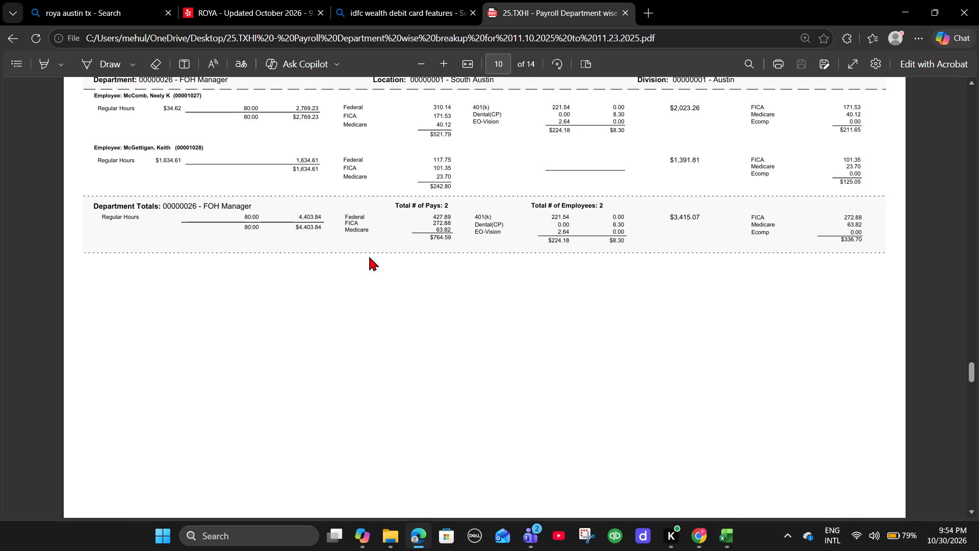
{"action": "scroll", "coordinate": [369, 257], "scroll_direction": "down", "scroll_amount": 10}
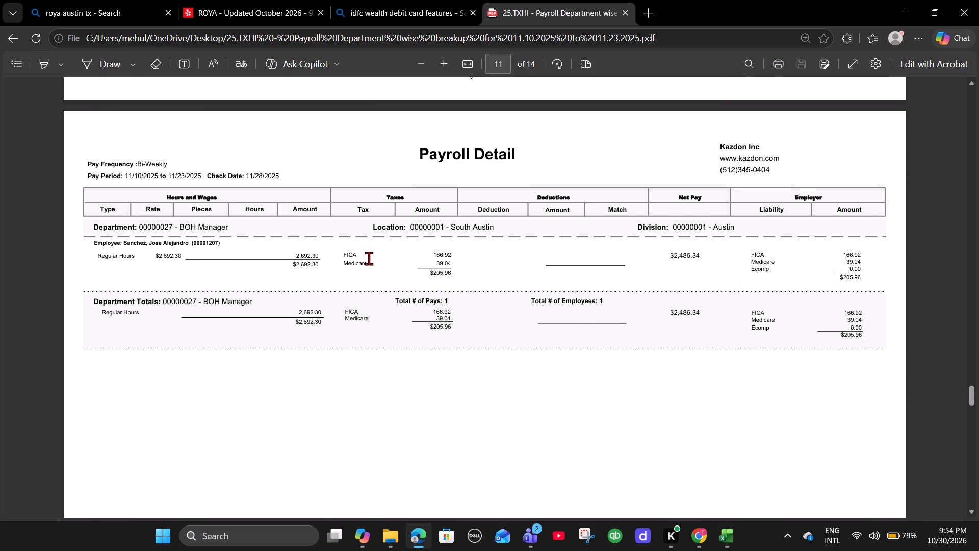
{"action": "scroll", "coordinate": [369, 258], "scroll_direction": "down", "scroll_amount": 1}
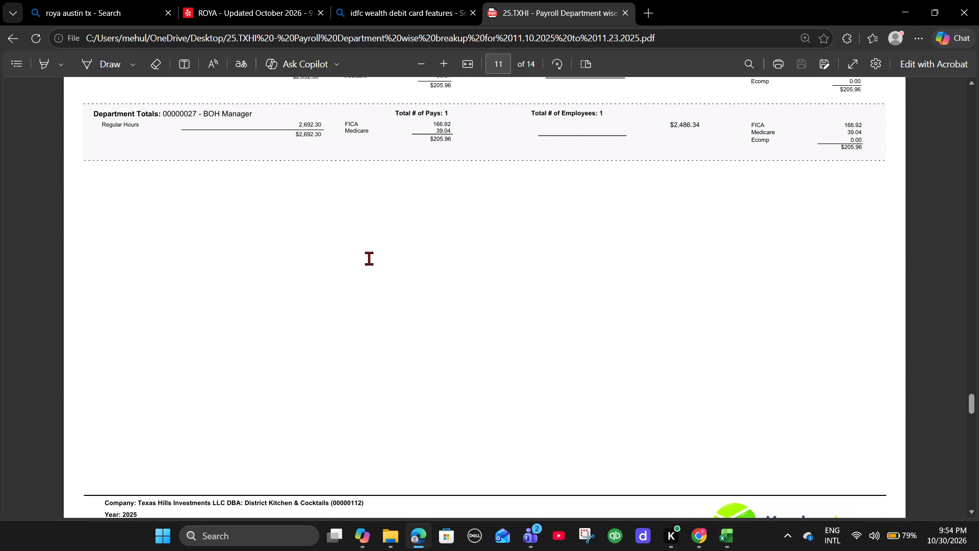
{"action": "key", "text": "alt+Tab"}
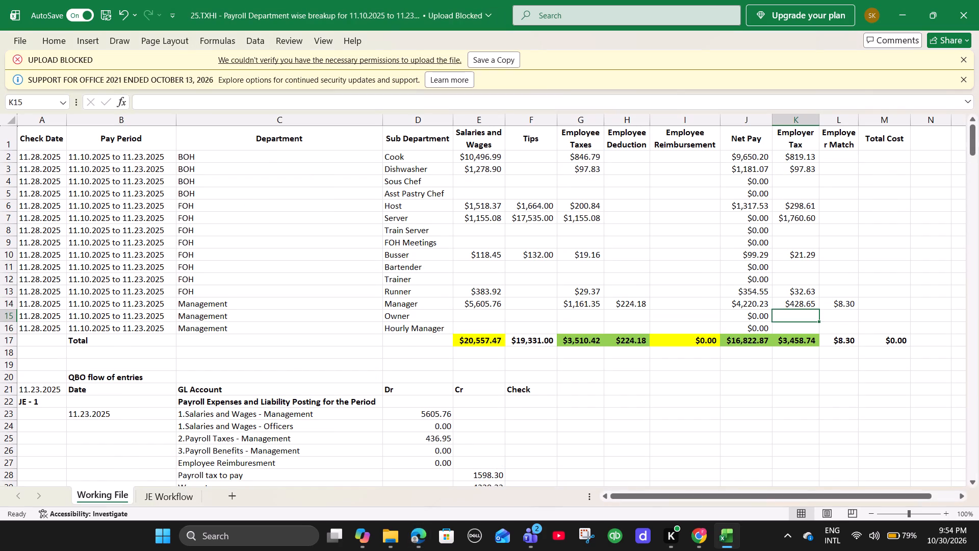
{"action": "left_click", "coordinate": [472, 308]}
{"action": "left_click", "coordinate": [239, 110]}
{"action": "left_click", "coordinate": [227, 99]}
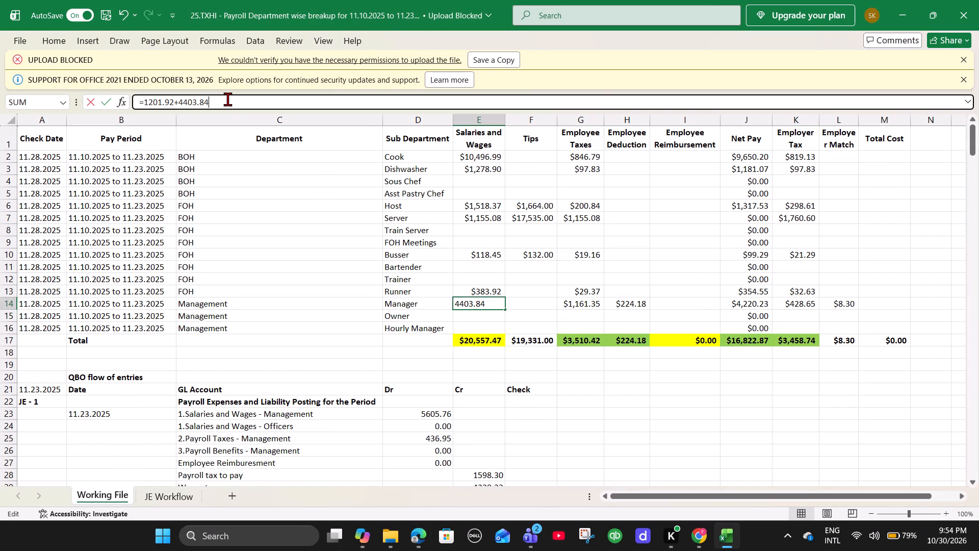
{"action": "key", "text": "plus"}
{"action": "key", "text": "alt+Tab"}
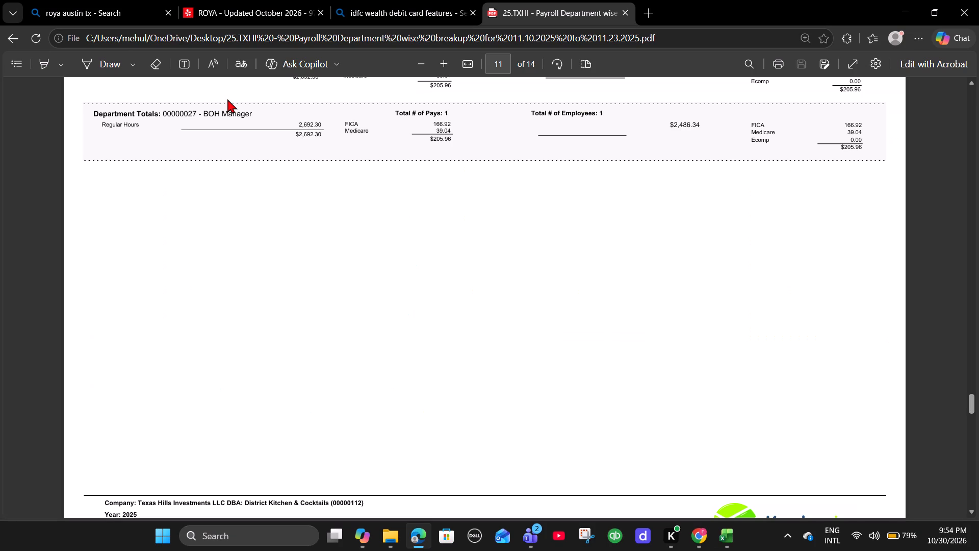
{"action": "key", "text": "alt+Tab"}
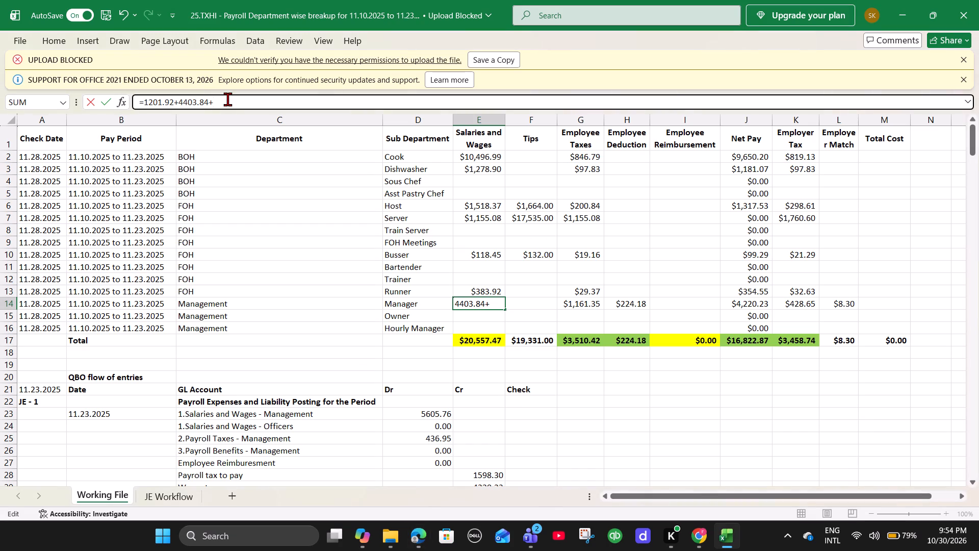
{"action": "type", "text": "2692.30"}
{"action": "key", "text": "Return"}
Add the BOH Manager department's total employee taxes from the PDF, 205.96, to the Manager row's Employee Taxes formula.
{"action": "left_click", "coordinate": [581, 304]}
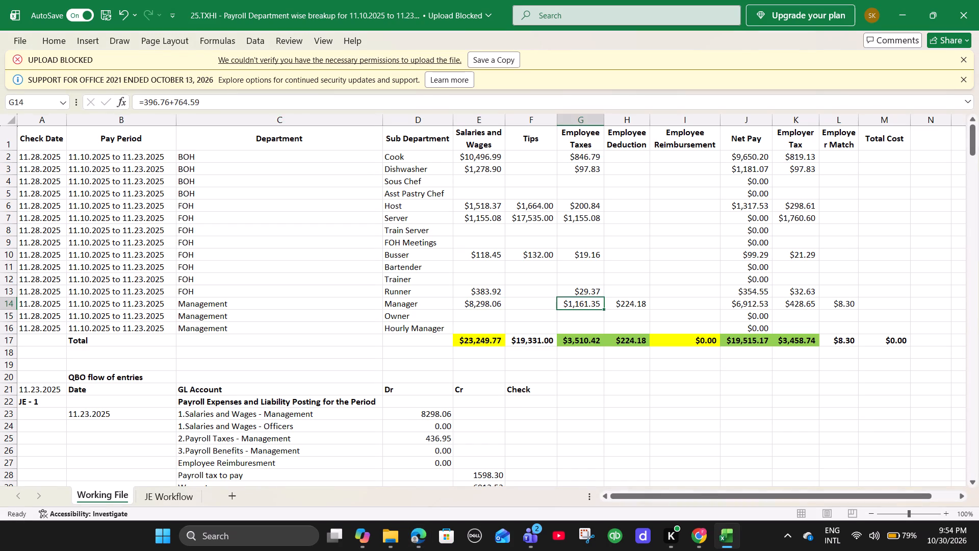
{"action": "left_click", "coordinate": [200, 101]}
{"action": "key", "text": "plus"}
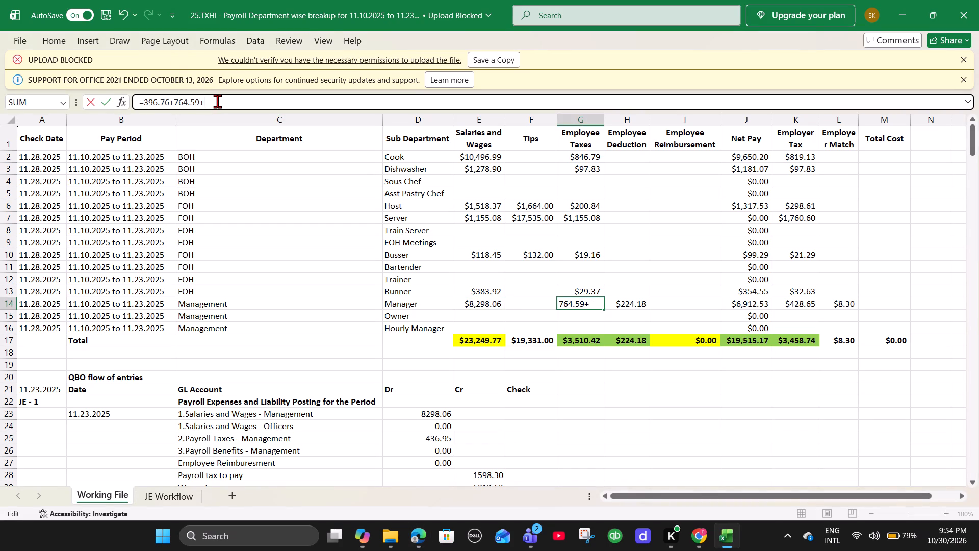
{"action": "key", "text": "alt+Tab"}
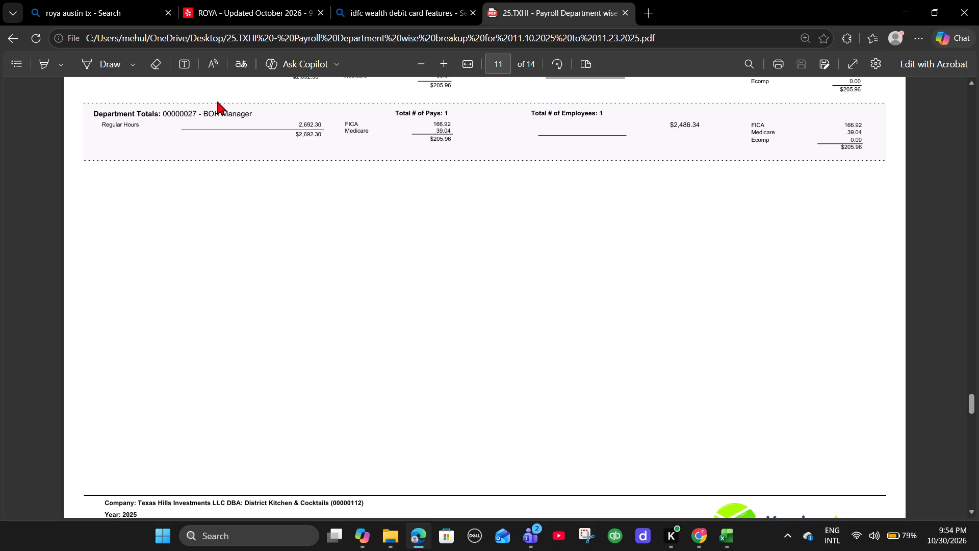
{"action": "key", "text": "alt+Tab"}
{"action": "type", "text": "205.96"}
{"action": "key", "text": "Return"}
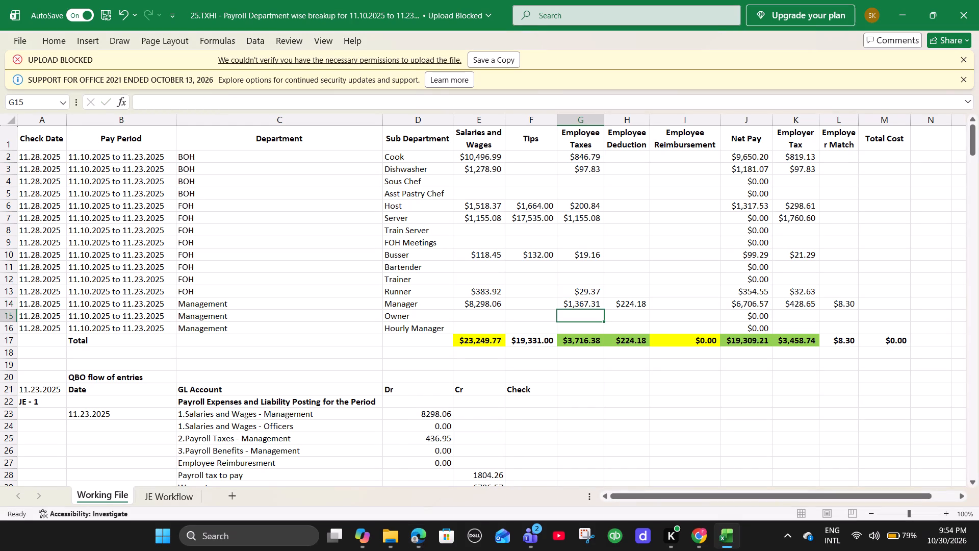
Check the BOH Manager deductions in the PDF and add the department's employer tax total, 205.96, to the Manager row's Employer Tax formula.
{"action": "left_click", "coordinate": [617, 302]}
{"action": "key", "text": "alt+Tab"}
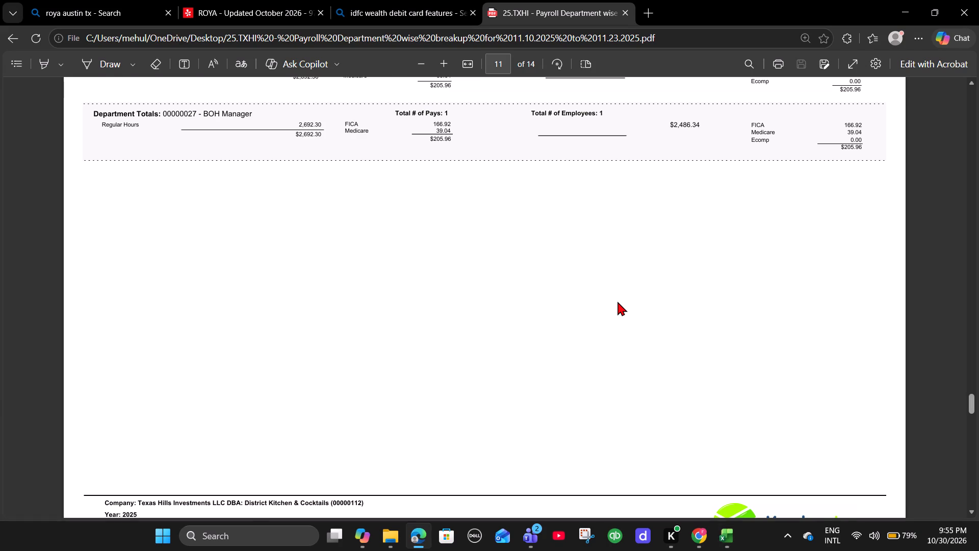
{"action": "key", "text": "alt+Tab"}
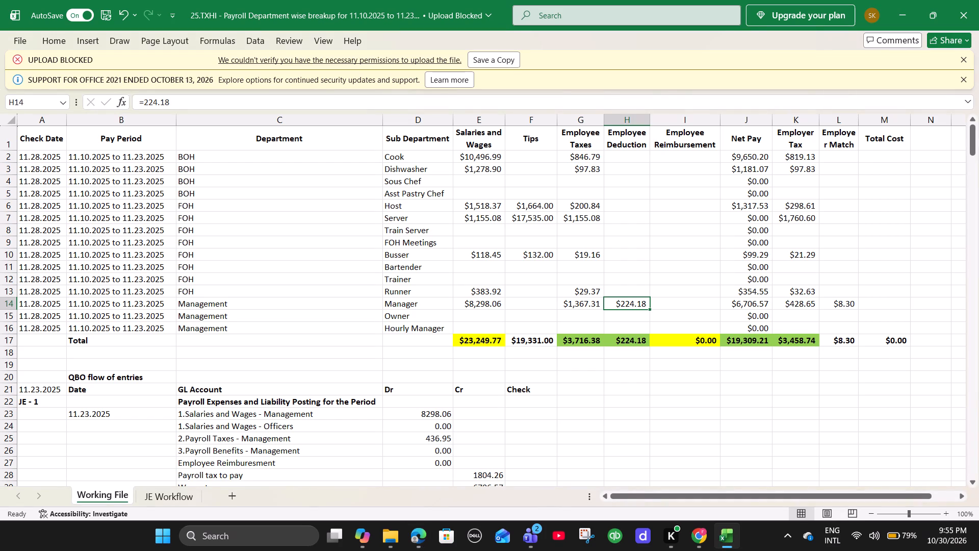
{"action": "left_click", "coordinate": [795, 307]}
{"action": "left_click", "coordinate": [201, 99]}
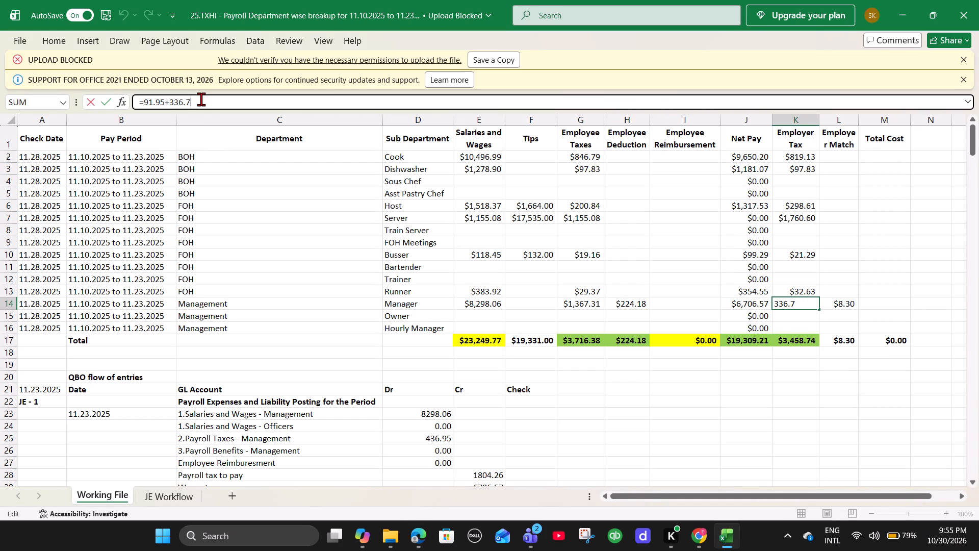
{"action": "type", "text": "+205.96"}
{"action": "key", "text": "Return"}
Find the Officer department totals in the PDF and enter the regular-hours amount 6930.55 as a formula under Salaries and Wages in the Owner row.
{"action": "key", "text": "alt+Tab"}
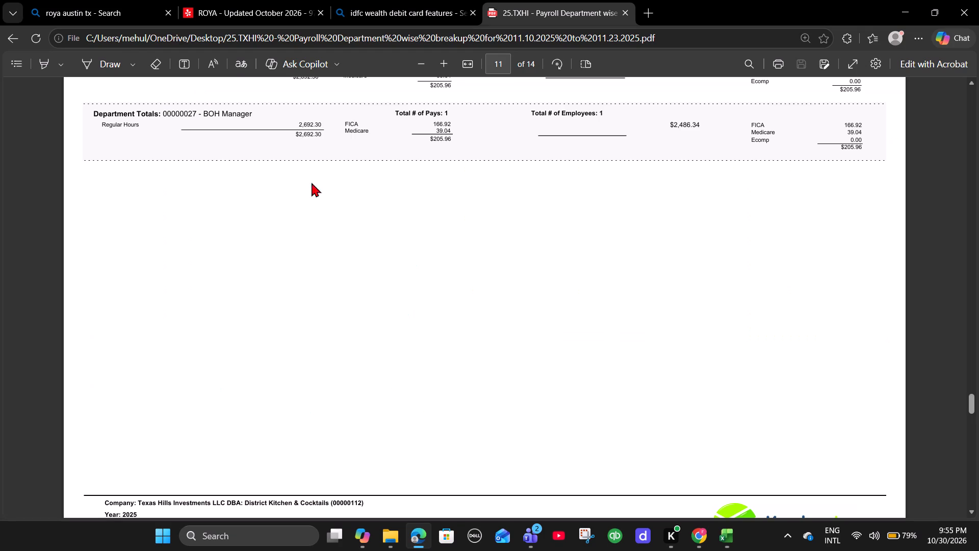
{"action": "scroll", "coordinate": [347, 269], "scroll_direction": "down", "scroll_amount": 9}
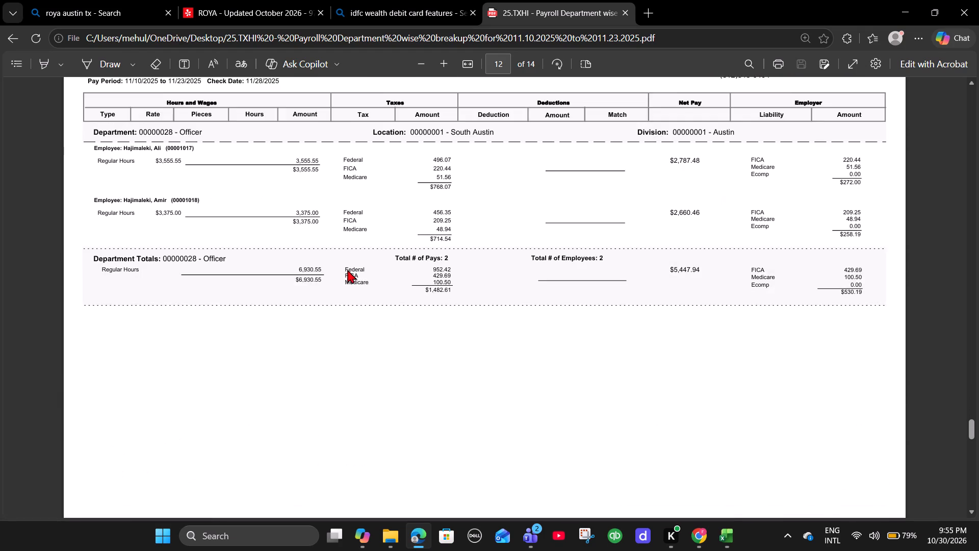
{"action": "key", "text": "alt+Tab"}
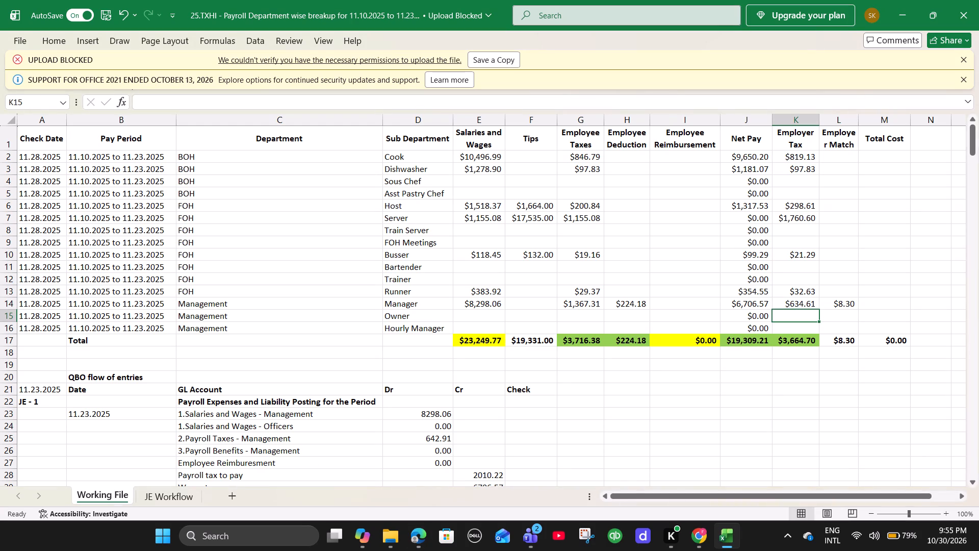
{"action": "left_click", "coordinate": [470, 316]}
{"action": "key", "text": "equal"}
{"action": "key", "text": "alt+Tab"}
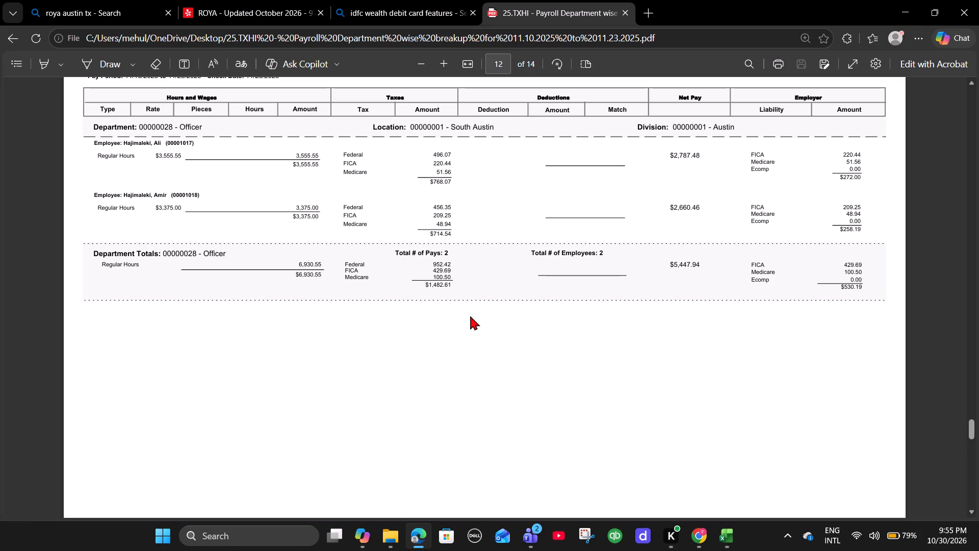
{"action": "key", "text": "alt+Tab"}
{"action": "type", "text": "6930."}
{"action": "key", "text": "alt+Tab"}
{"action": "key", "text": "alt+Tab"}
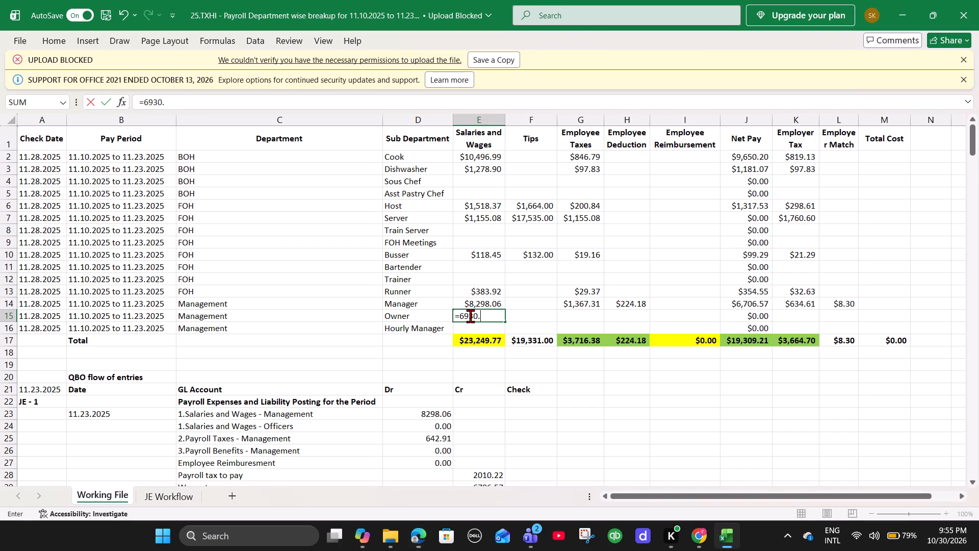
{"action": "type", "text": "55"}
{"action": "key", "text": "Right"}
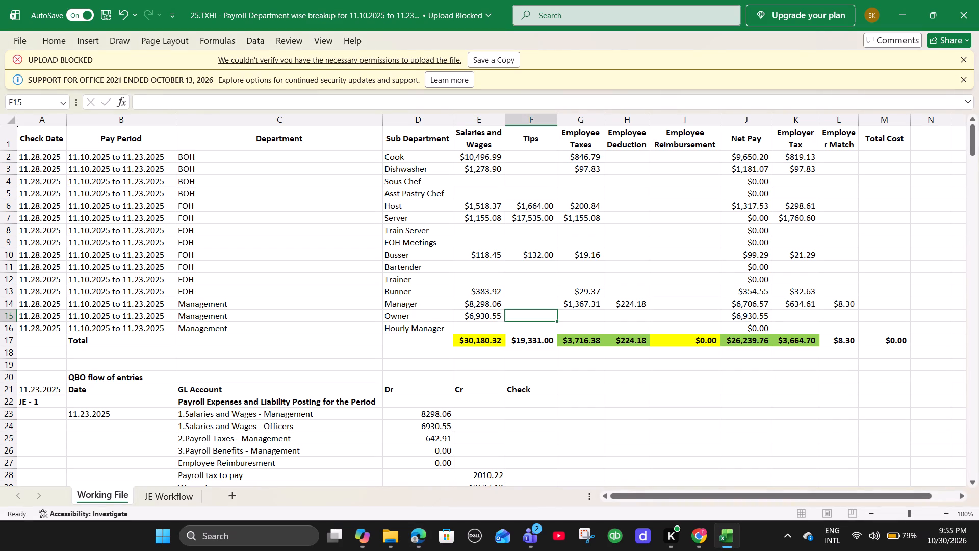
Enter the Officer department's total employee taxes from the PDF, 1482.61, under Employee Taxes in the Owner row.
{"action": "key", "text": "Right"}
{"action": "key", "text": "alt+Tab"}
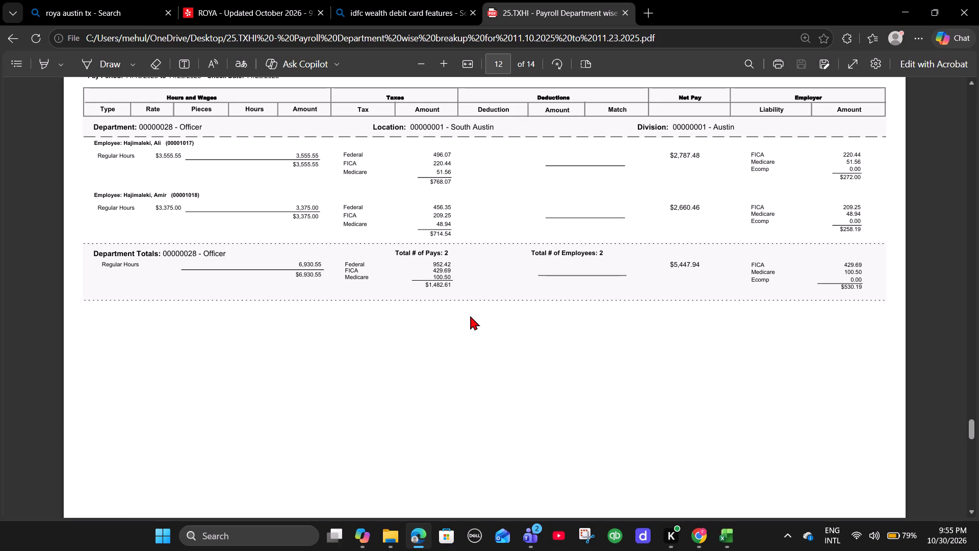
{"action": "key", "text": "alt+Tab"}
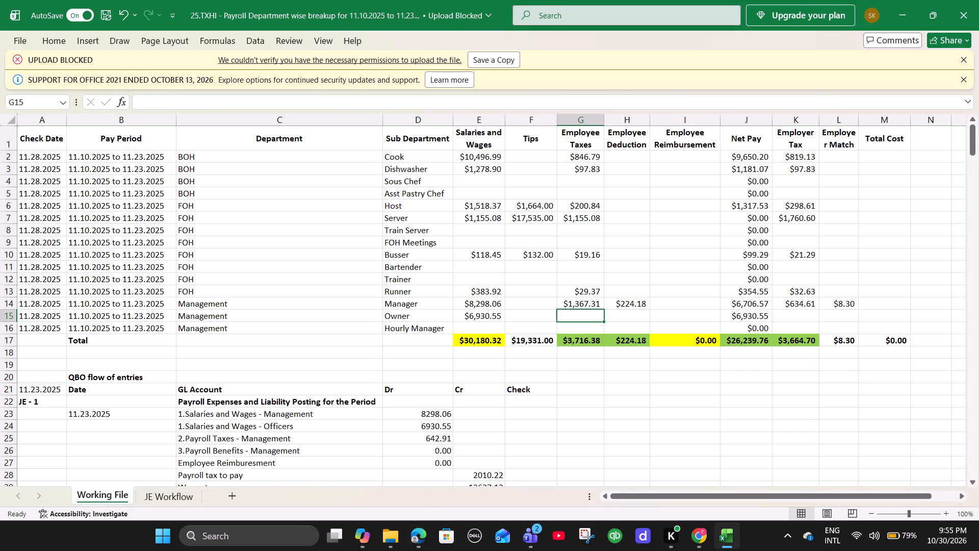
{"action": "key", "text": "alt+Tab"}
{"action": "key", "text": "alt+Tab"}
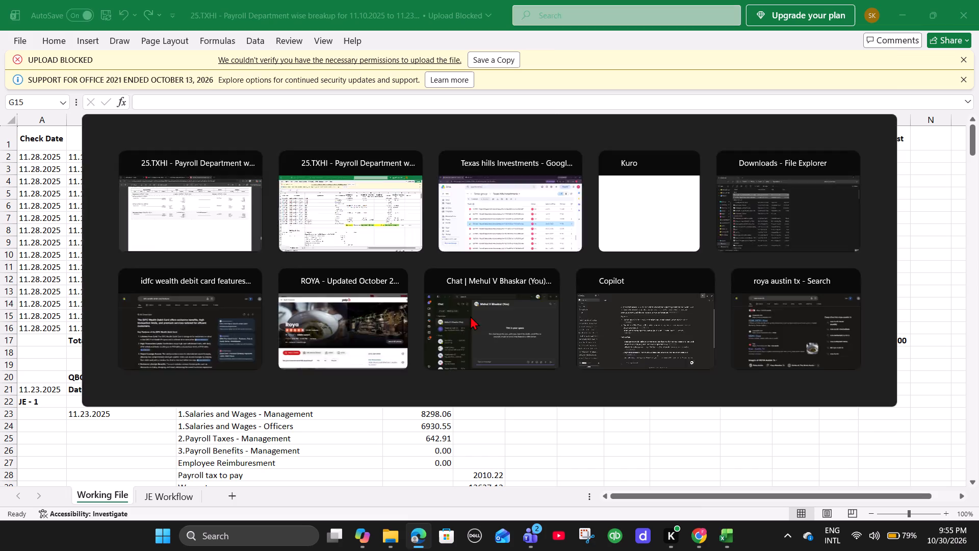
{"action": "type", "text": "1482."}
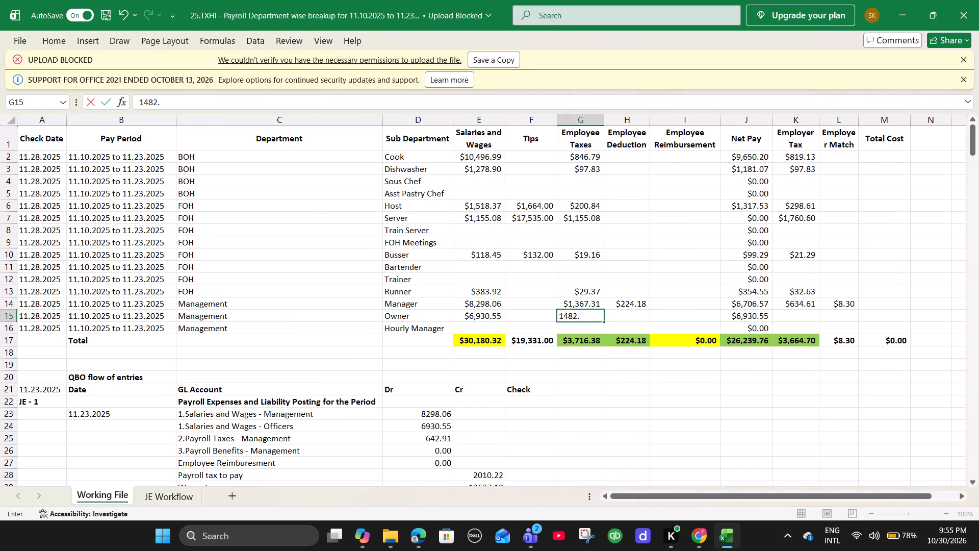
{"action": "key", "text": "alt+Tab"}
{"action": "key", "text": "alt+Tab"}
{"action": "type", "text": "61"}
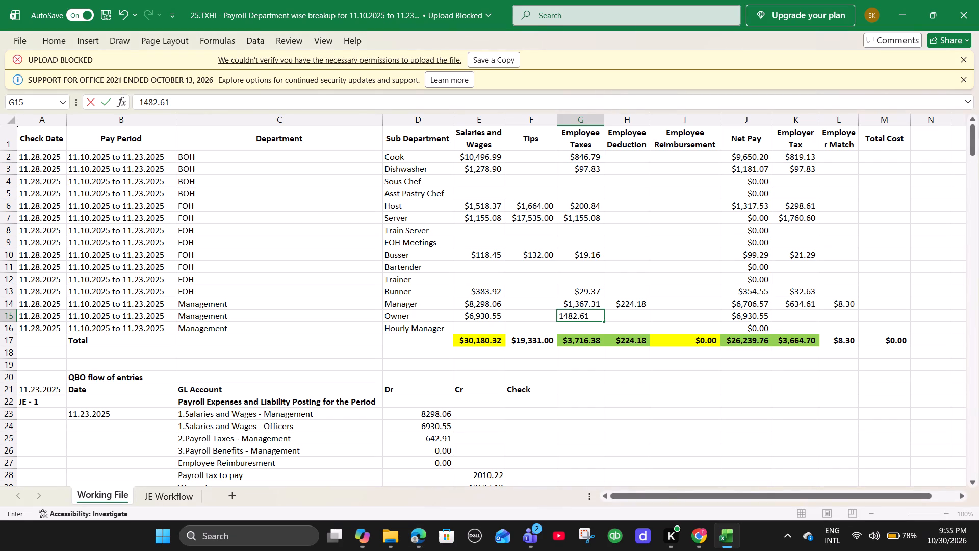
{"action": "key", "text": "Right"}
Check the Officer net pay against the PDF and enter the department's employer tax total, 530.19, under Employer Tax in the Owner row.
{"action": "key", "text": "Right"}
{"action": "key", "text": "Right"}
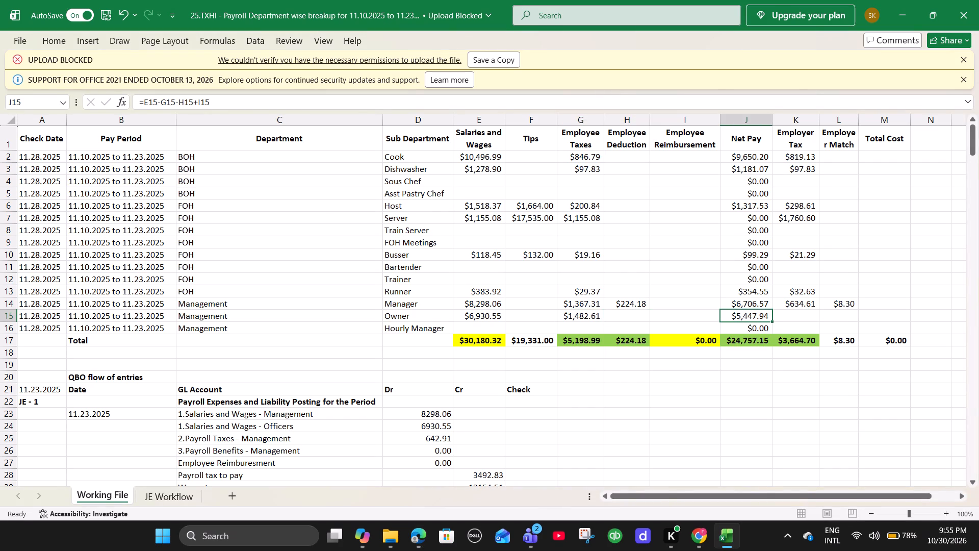
{"action": "key", "text": "alt+Tab"}
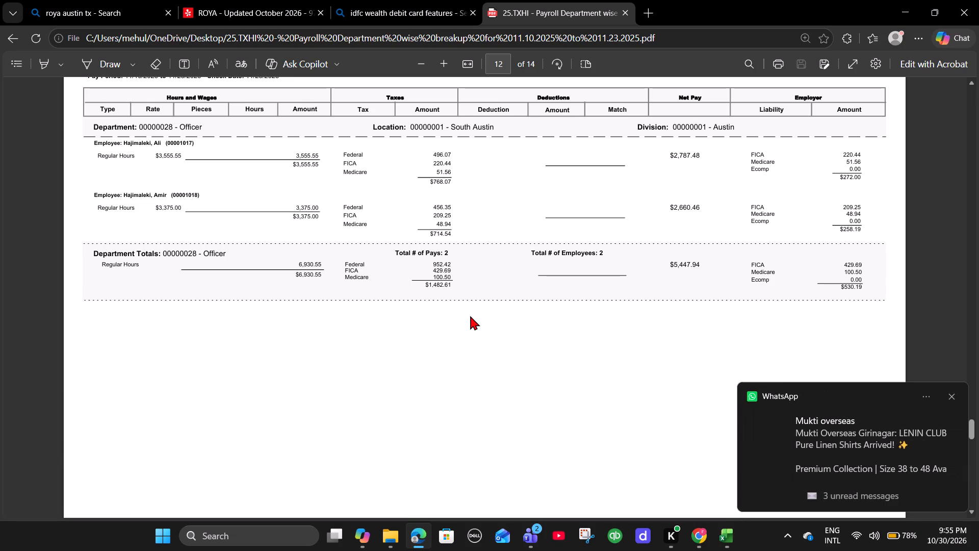
{"action": "key", "text": "alt+Tab"}
{"action": "key", "text": "Right"}
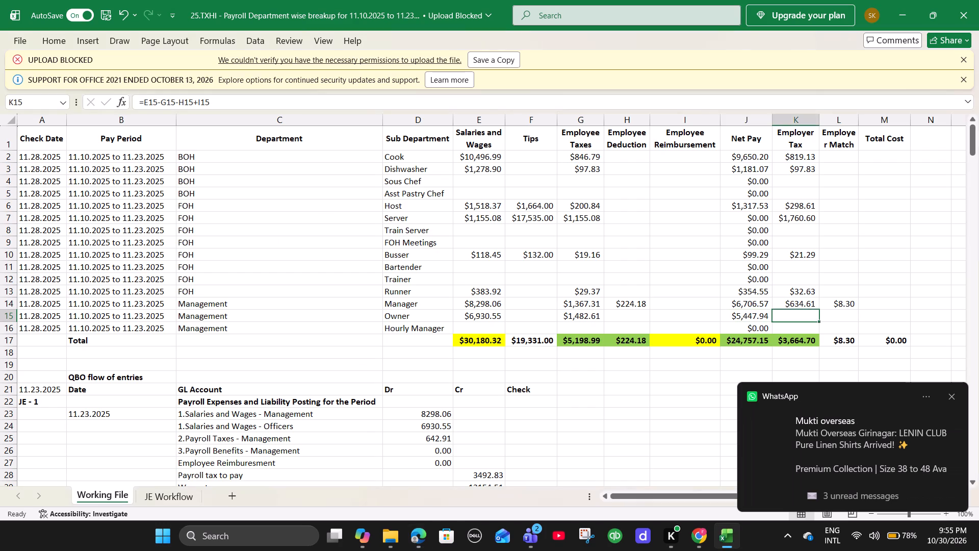
{"action": "type", "text": "530.19"}
{"action": "key", "text": "alt+Tab"}
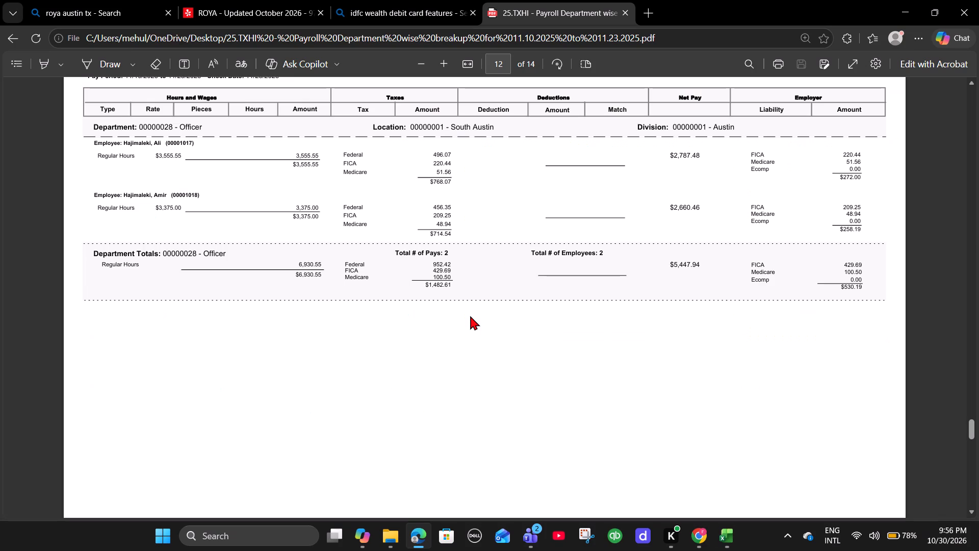
{"action": "key", "text": "alt+Tab"}
{"action": "key", "text": "Right"}
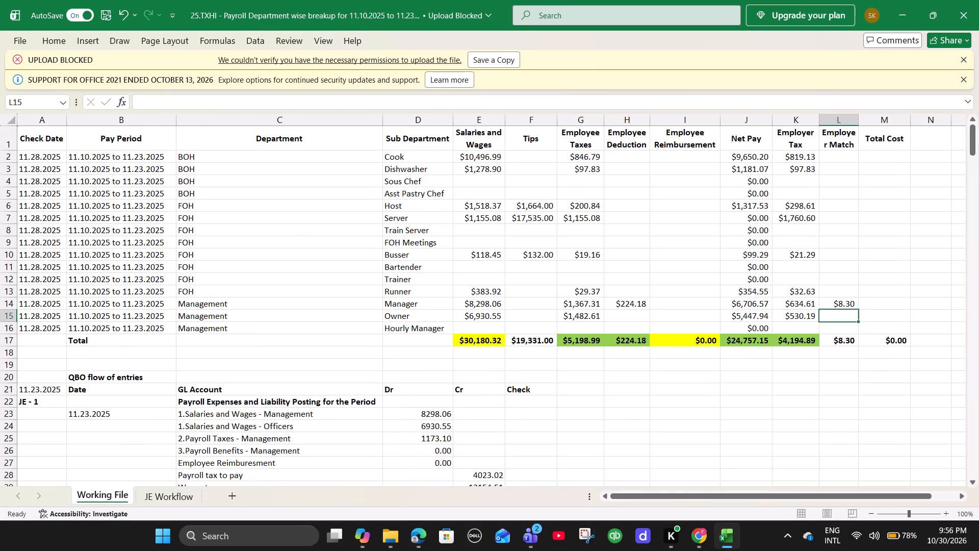
Find the Asst Pastry Chef department totals in the PDF and enter the wages amount 504 under Salaries and Wages in that row.
{"action": "key", "text": "alt+Tab"}
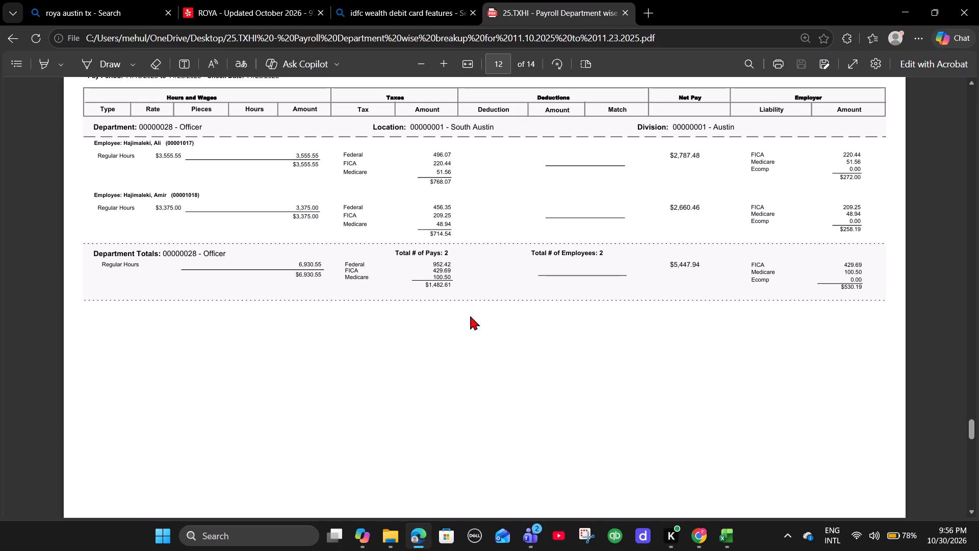
{"action": "scroll", "coordinate": [470, 316], "scroll_direction": "down", "scroll_amount": 7}
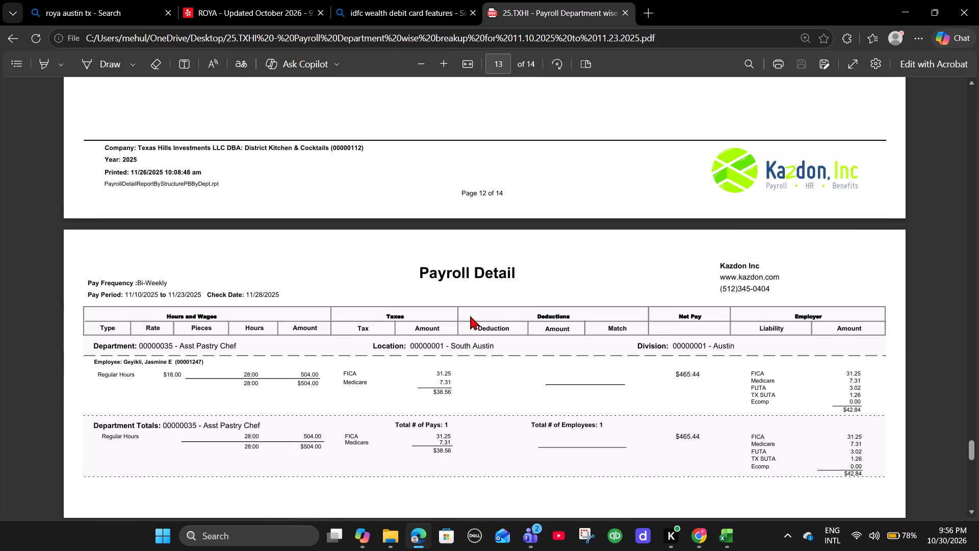
{"action": "scroll", "coordinate": [470, 316], "scroll_direction": "down", "scroll_amount": 3}
{"action": "scroll", "coordinate": [470, 316], "scroll_direction": "up", "scroll_amount": 1}
{"action": "key", "text": "alt+Tab"}
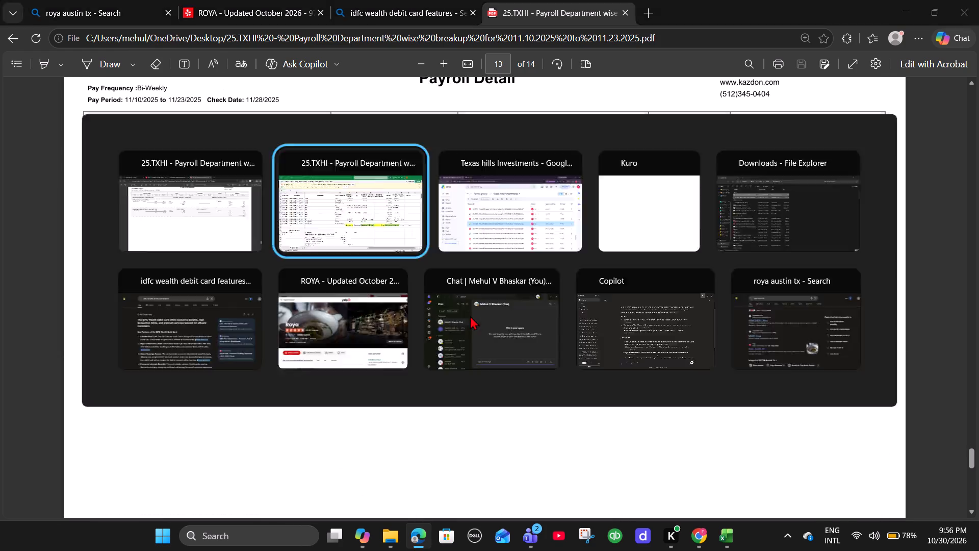
{"action": "left_click", "coordinate": [470, 191]}
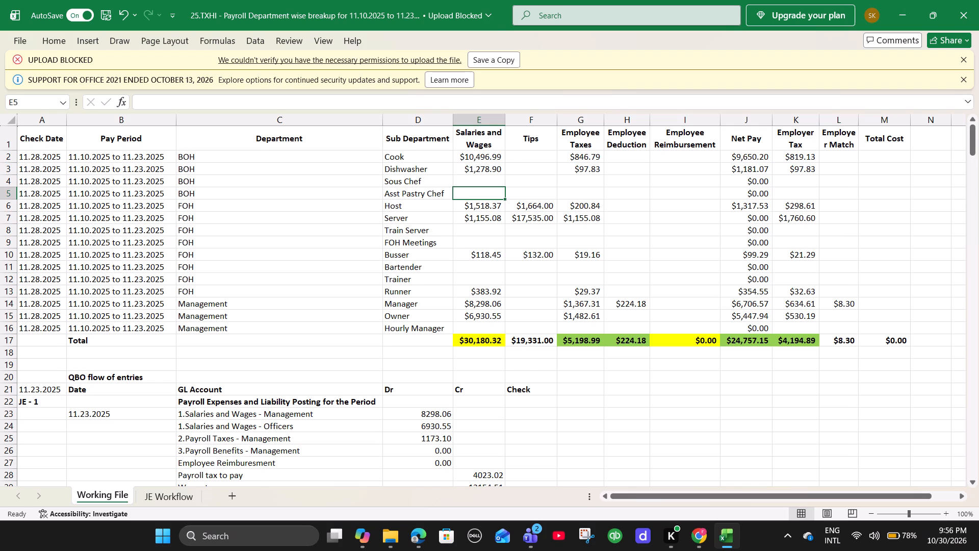
{"action": "key", "text": "alt+Tab"}
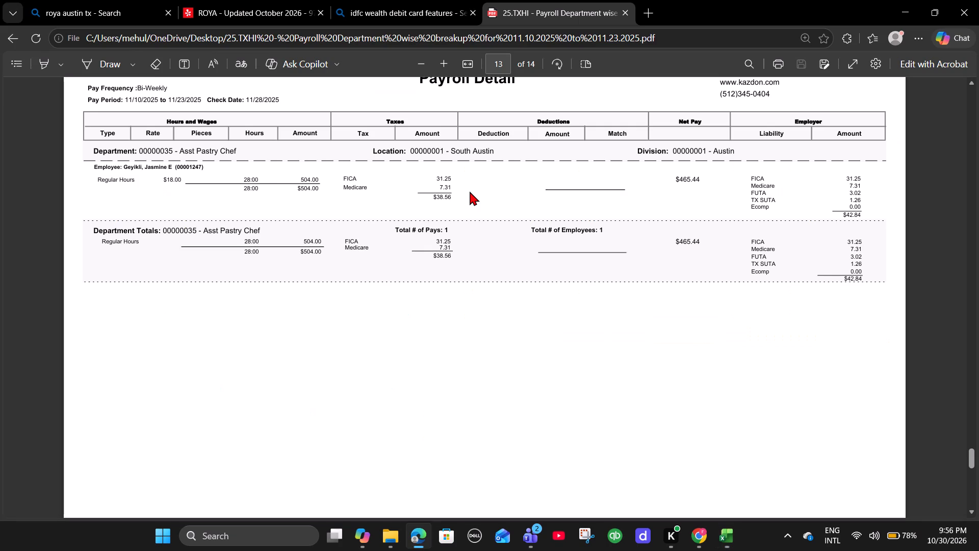
{"action": "key", "text": "alt+Tab"}
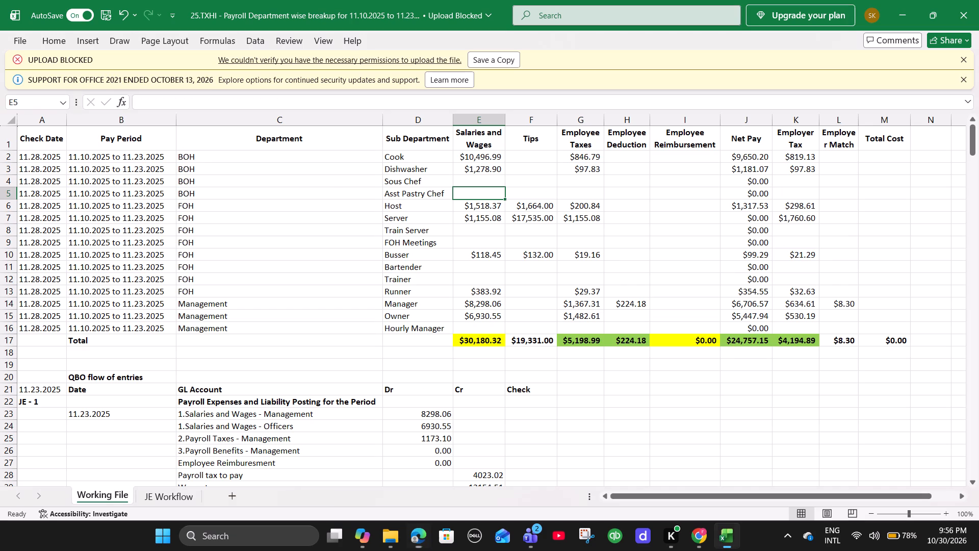
{"action": "type", "text": "504"}
{"action": "key", "text": "Right"}
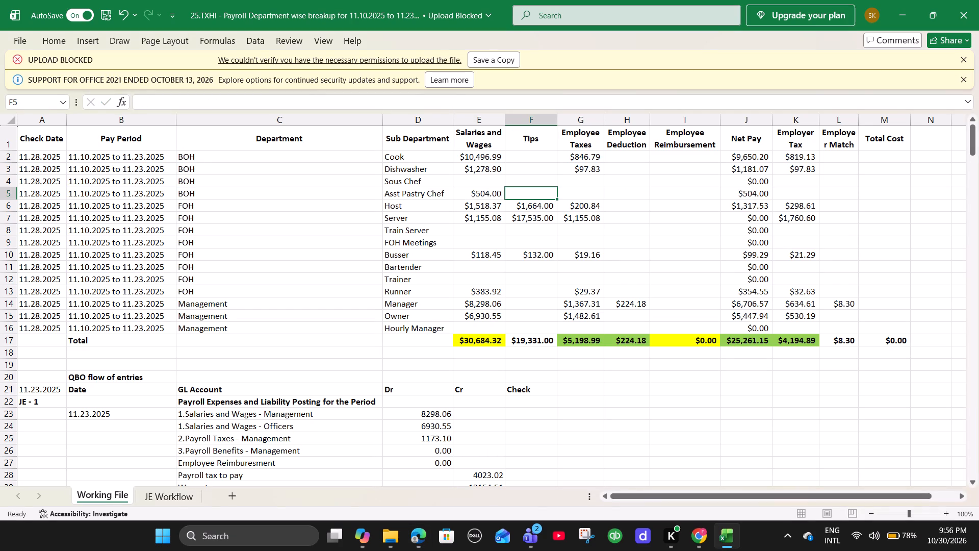
Enter the Asst Pastry Chef department's total employee taxes from the PDF, 38.56, under Employee Taxes in its row.
{"action": "key", "text": "Right"}
{"action": "key", "text": "alt+Tab"}
{"action": "key", "text": "alt+Tab"}
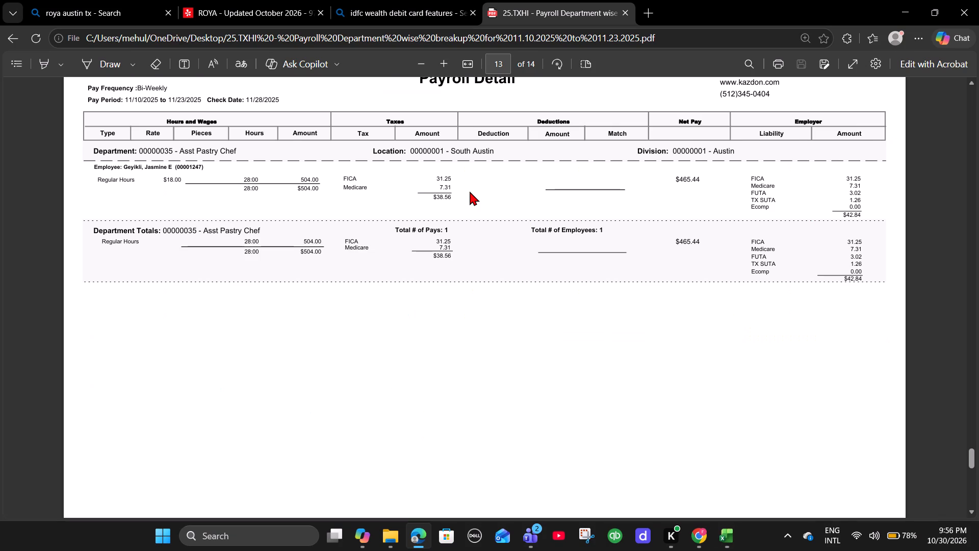
{"action": "type", "text": "38.56"}
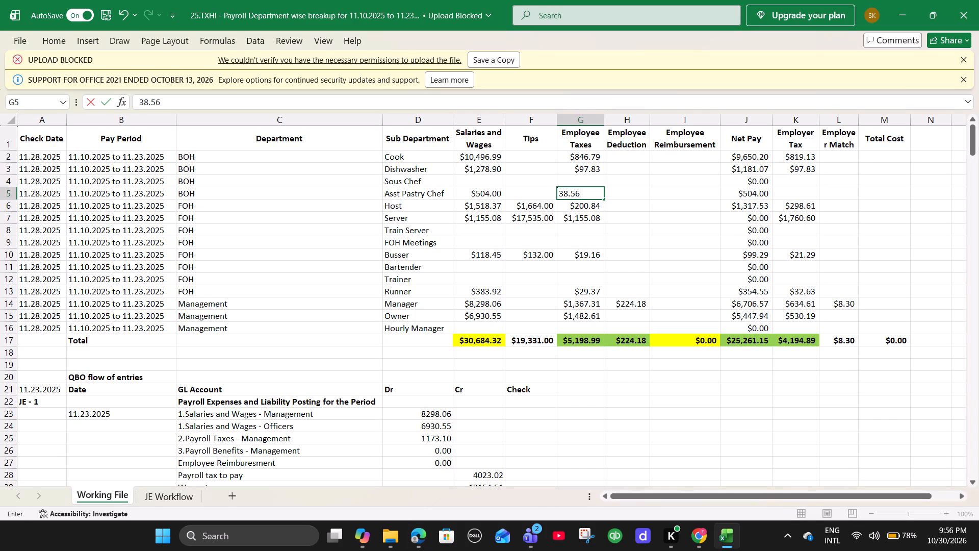
{"action": "key", "text": "Right"}
Enter the Asst Pastry Chef department's employer tax total from the PDF, 42.84, under Employer Tax in its row.
{"action": "key", "text": "alt+Tab"}
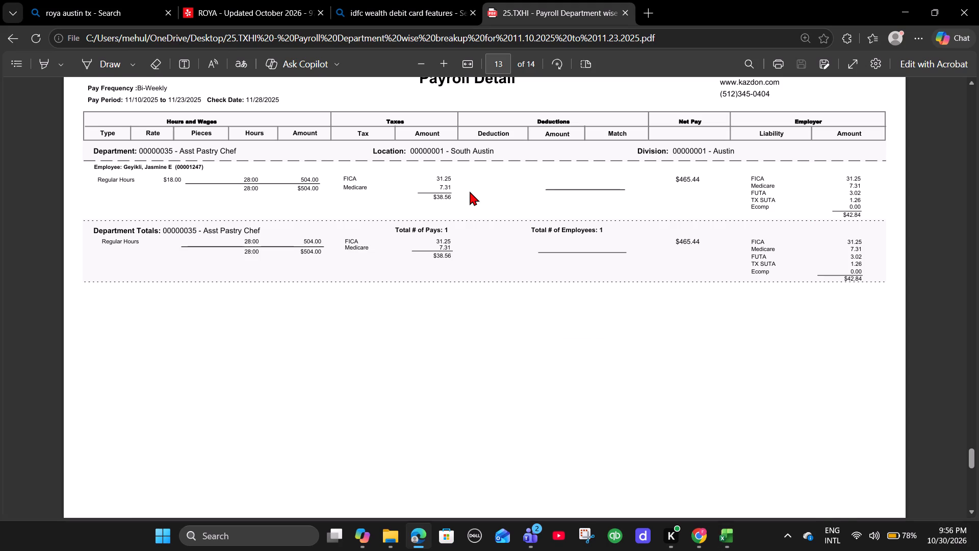
{"action": "key", "text": "alt+Tab"}
{"action": "key", "text": "Right"}
{"action": "key", "text": "Right"}
{"action": "key", "text": "Right"}
{"action": "type", "text": "42.84"}
{"action": "key", "text": "Right"}
Examine the location, division and company totals at the end of the Payroll Detail PDF for comparison with the Working File.
{"action": "key", "text": "alt+Tab"}
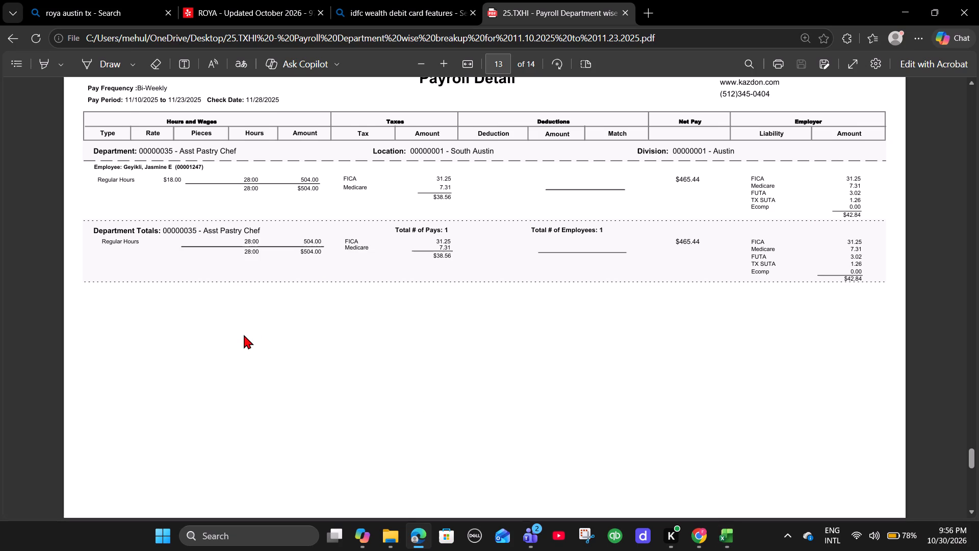
{"action": "scroll", "coordinate": [244, 335], "scroll_direction": "down", "scroll_amount": 11}
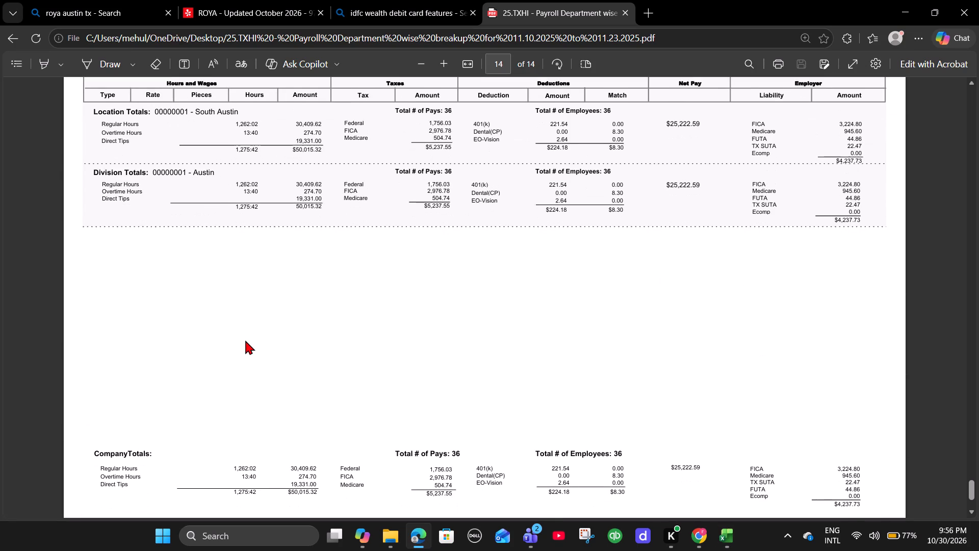
{"action": "scroll", "coordinate": [245, 340], "scroll_direction": "up", "scroll_amount": 1}
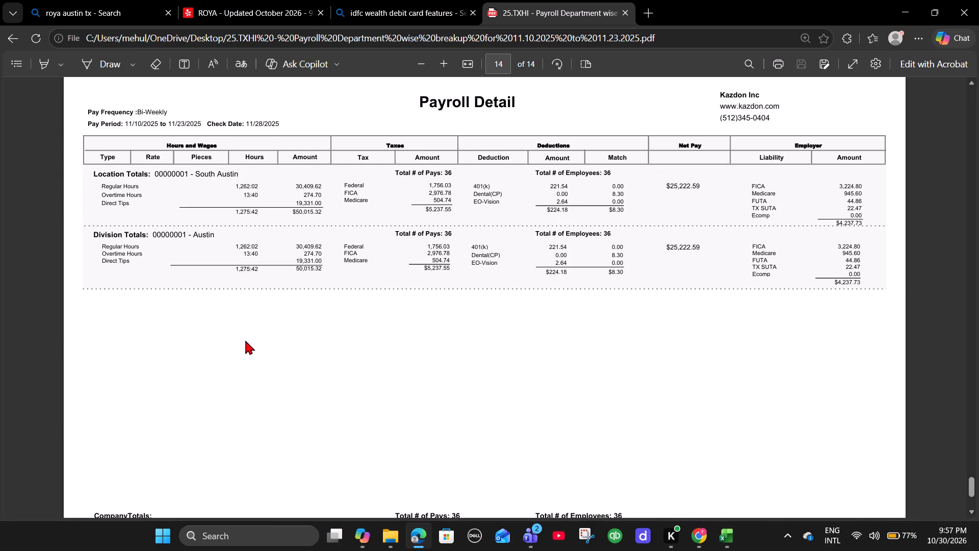
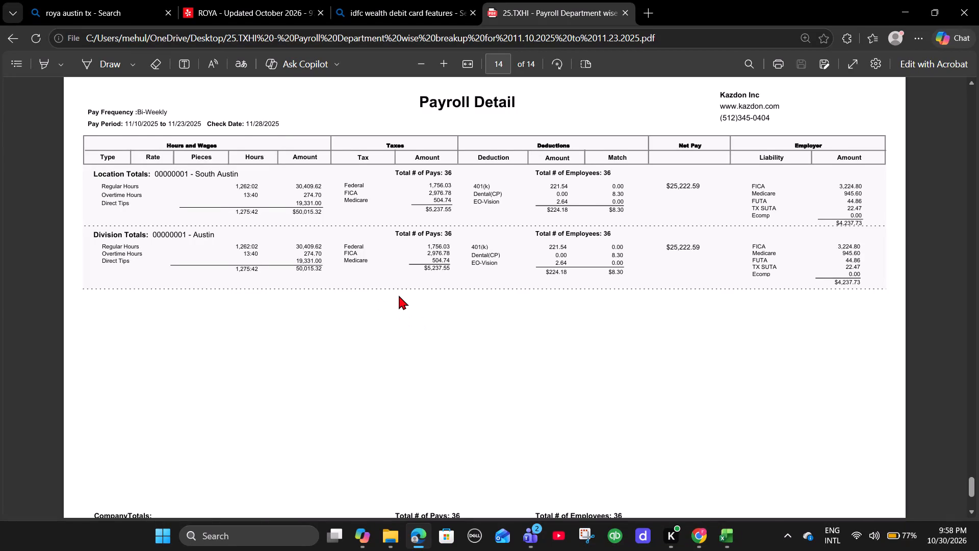
Examine the location, division and company totals on the last page of the Payroll Detail PDF.
{"action": "scroll", "coordinate": [406, 294], "scroll_direction": "down", "scroll_amount": 1}
{"action": "scroll", "coordinate": [406, 294], "scroll_direction": "up", "scroll_amount": 2}
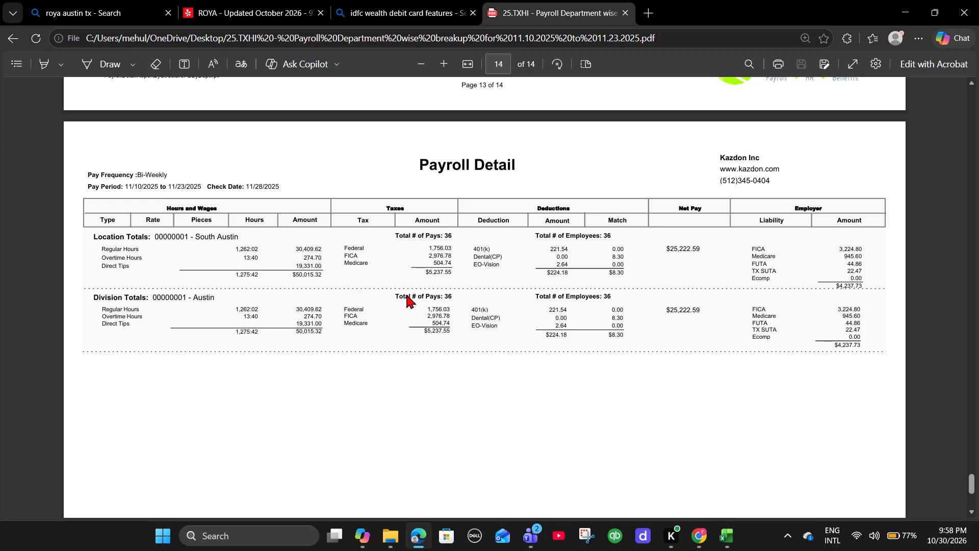
{"action": "scroll", "coordinate": [406, 294], "scroll_direction": "down", "scroll_amount": 13}
{"action": "scroll", "coordinate": [406, 294], "scroll_direction": "up", "scroll_amount": 5}
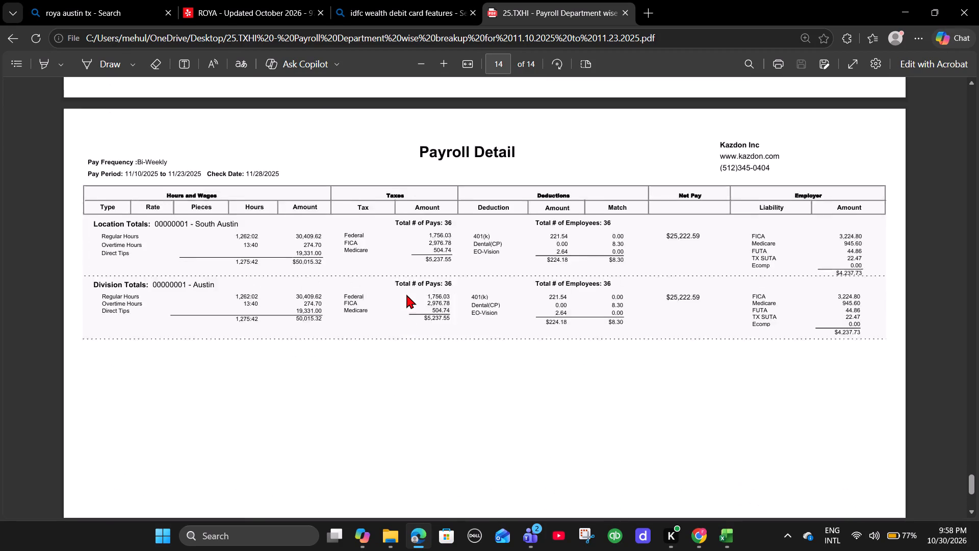
{"action": "scroll", "coordinate": [406, 294], "scroll_direction": "down", "scroll_amount": 1}
Switch to QuickBooks and open the Profit and Loss by Month report from the standard reports.
{"action": "left_click", "coordinate": [615, 533]}
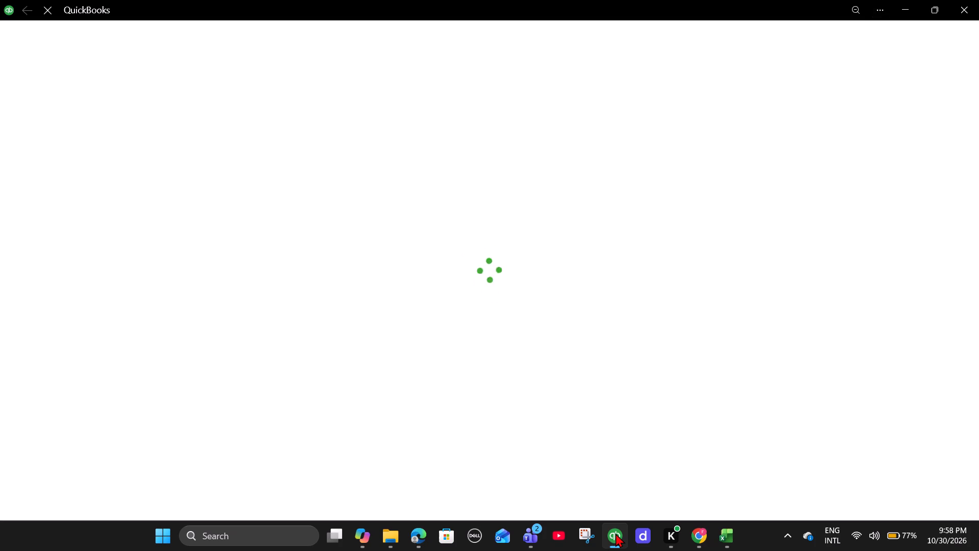
{"action": "left_click", "coordinate": [733, 540]}
{"action": "scroll", "coordinate": [424, 427], "scroll_direction": "down", "scroll_amount": 2}
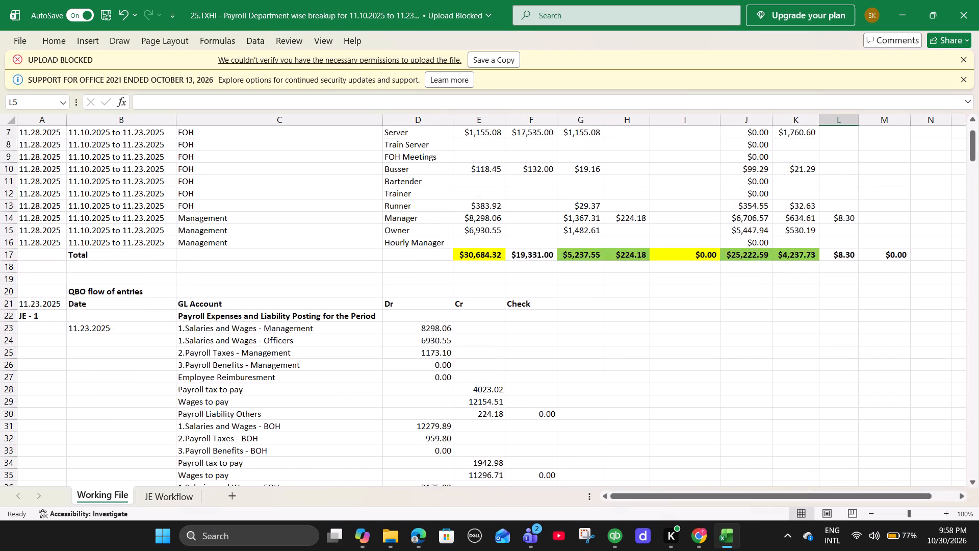
{"action": "scroll", "coordinate": [424, 427], "scroll_direction": "down", "scroll_amount": 4}
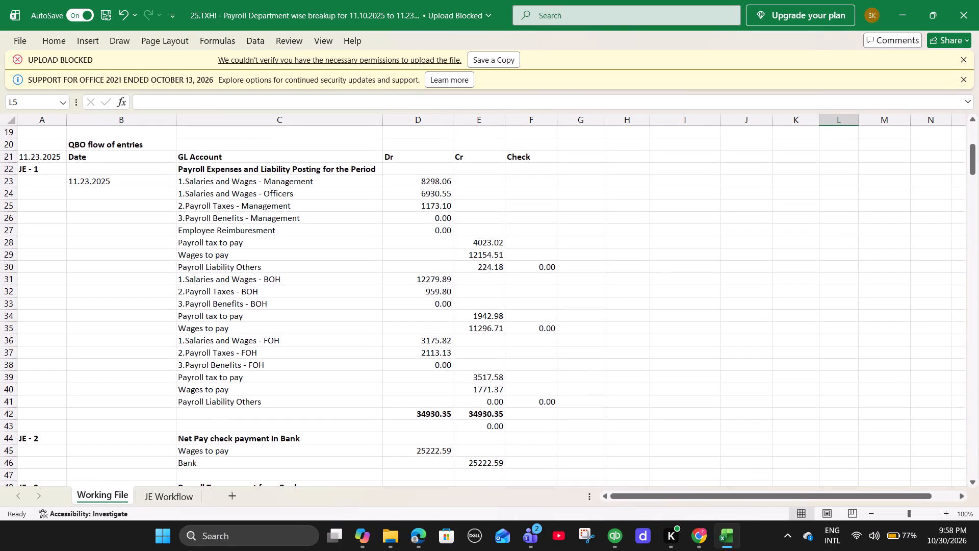
{"action": "key", "text": "alt+Tab"}
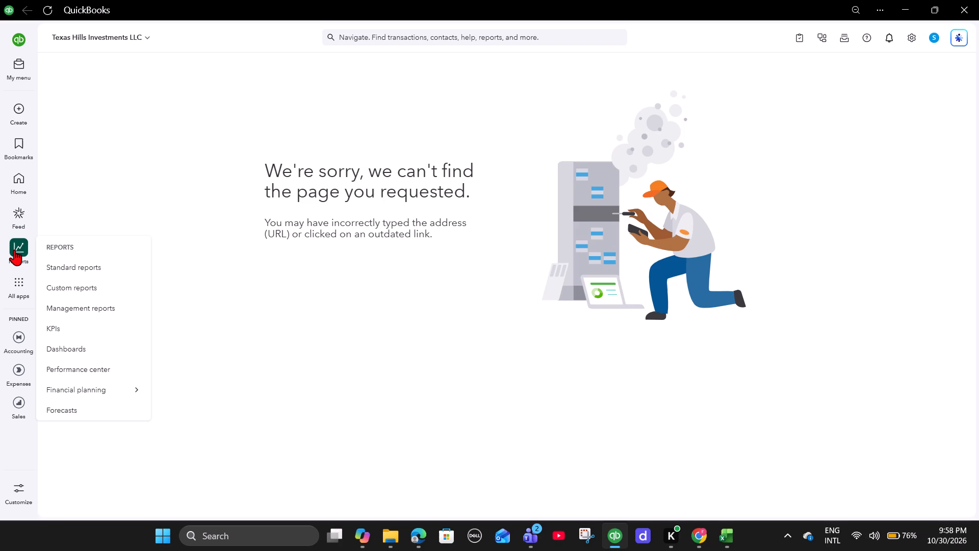
{"action": "left_click", "coordinate": [57, 275]}
{"action": "left_click", "coordinate": [56, 261]}
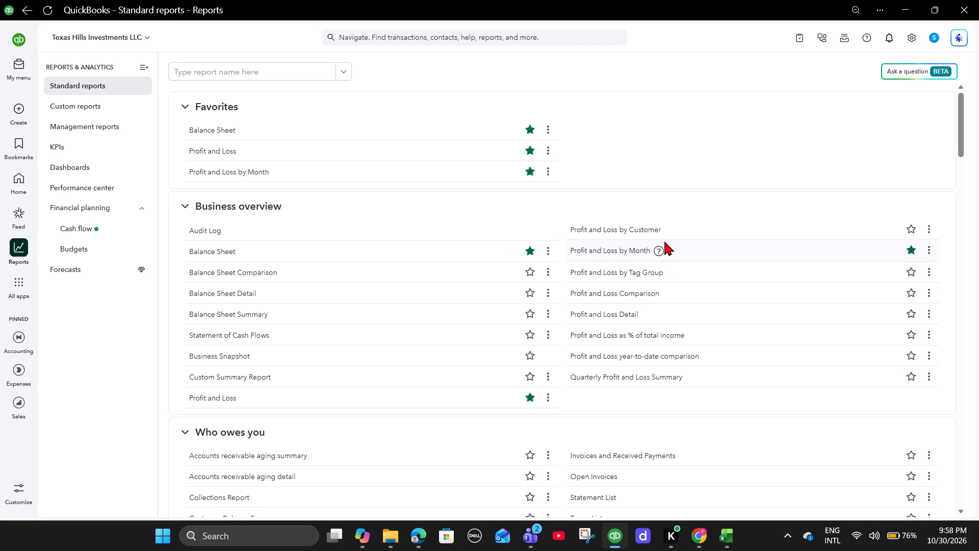
{"action": "left_click", "coordinate": [610, 243]}
{"action": "left_click", "coordinate": [611, 250]}
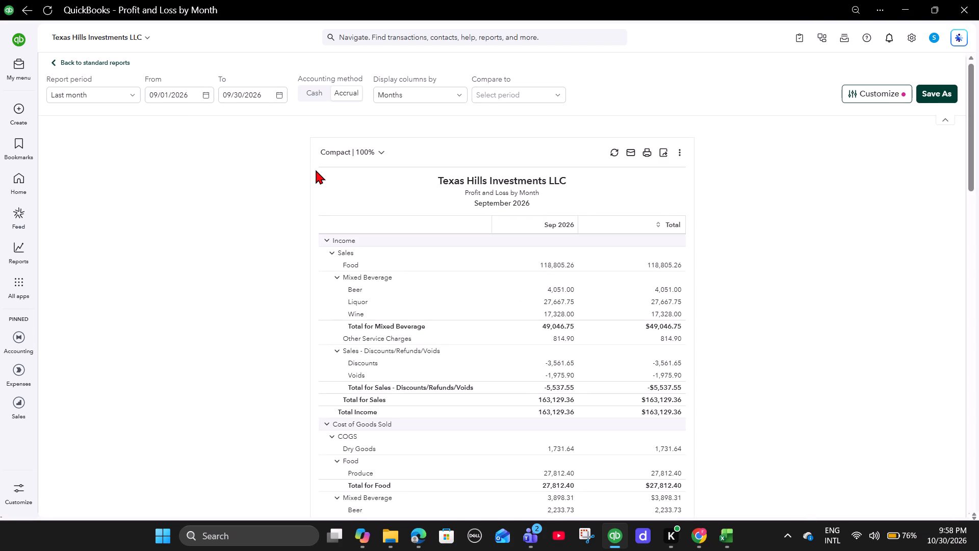
Find 1.Salaries and Wages - BOH under Payroll Expense in the report and open its underlying transactions.
{"action": "scroll", "coordinate": [376, 307], "scroll_direction": "down", "scroll_amount": 3}
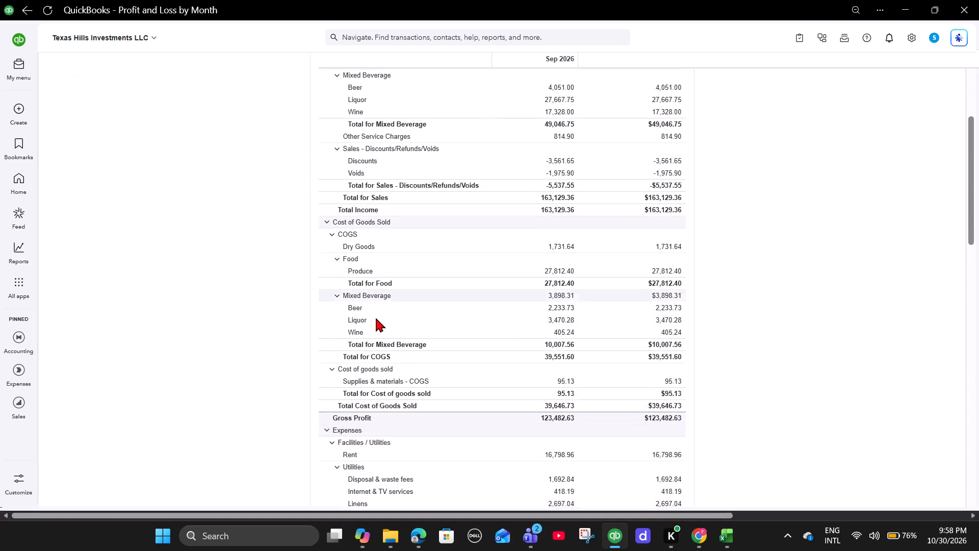
{"action": "scroll", "coordinate": [376, 318], "scroll_direction": "down", "scroll_amount": 5}
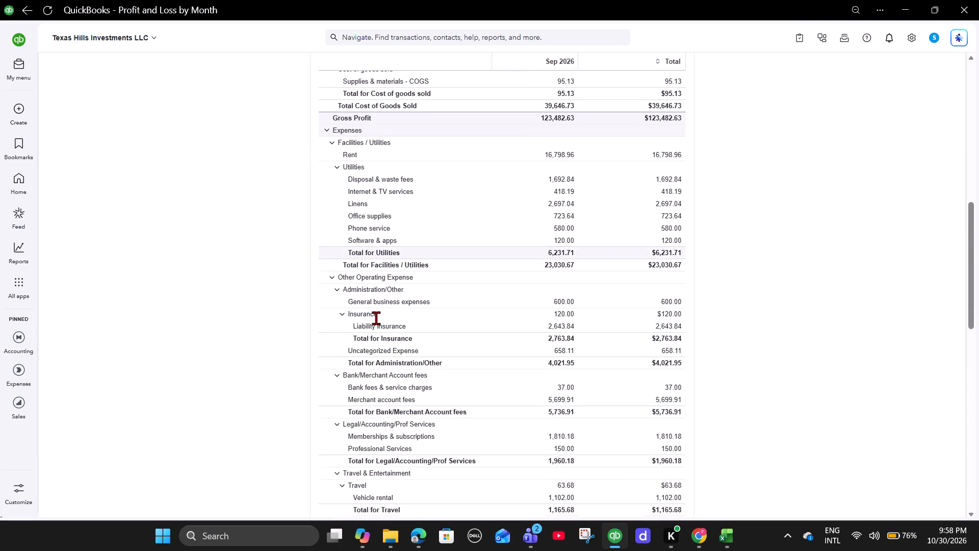
{"action": "scroll", "coordinate": [376, 318], "scroll_direction": "down", "scroll_amount": 2}
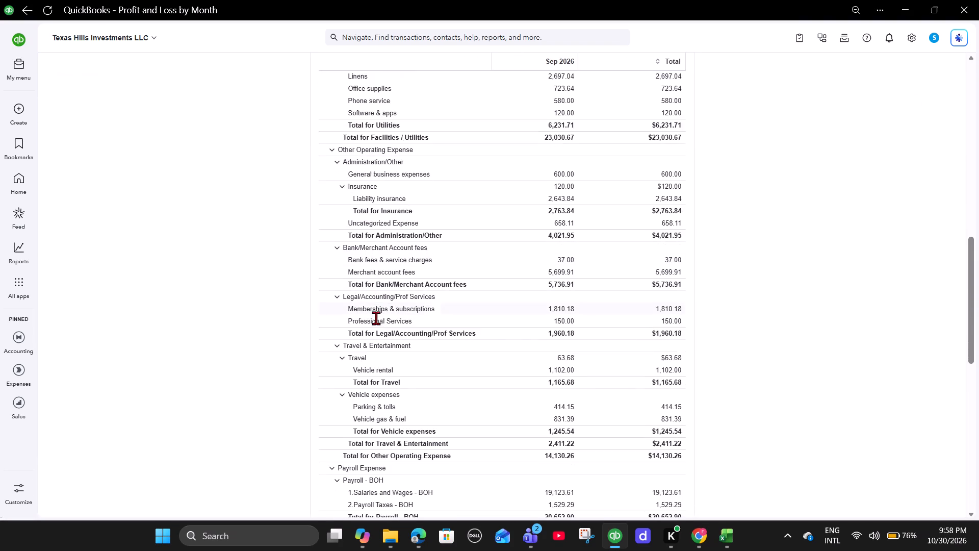
{"action": "scroll", "coordinate": [376, 318], "scroll_direction": "down", "scroll_amount": 3}
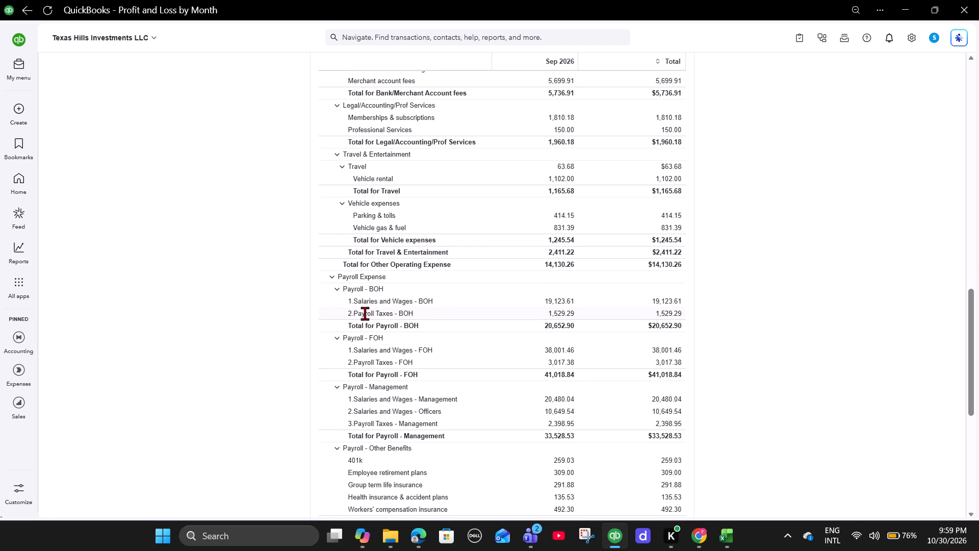
{"action": "left_click", "coordinate": [669, 304]}
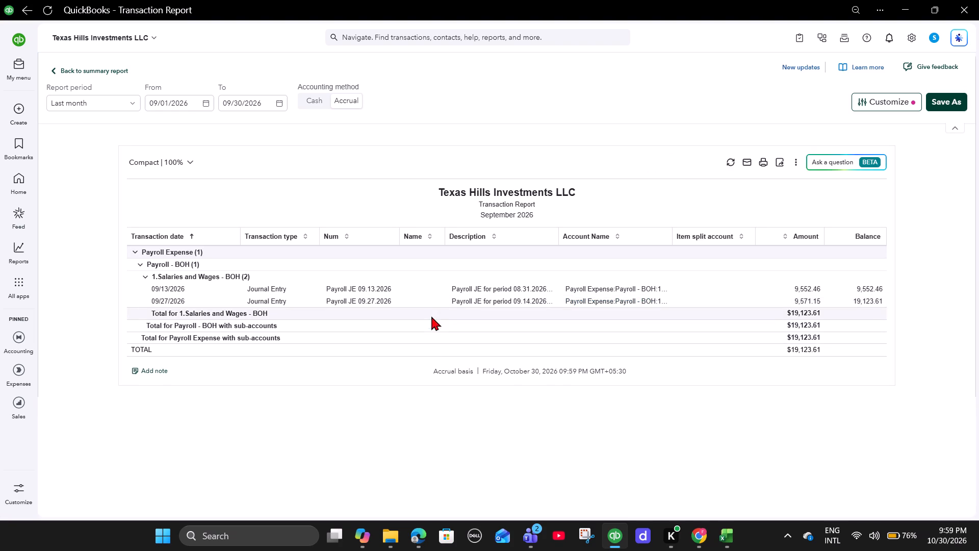
Open the 09/13/2026 payroll journal entry and make a copy of it.
{"action": "left_click", "coordinate": [471, 287]}
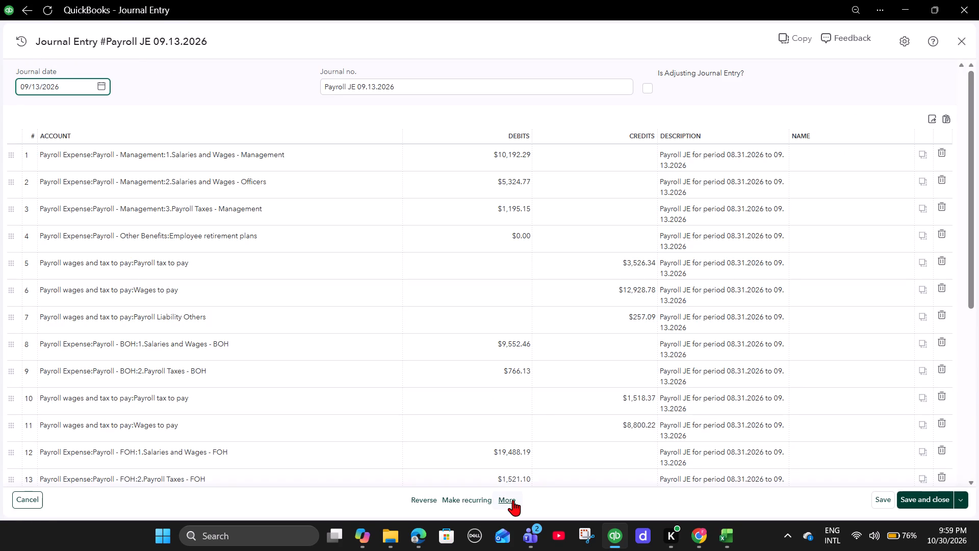
{"action": "left_click", "coordinate": [513, 500]}
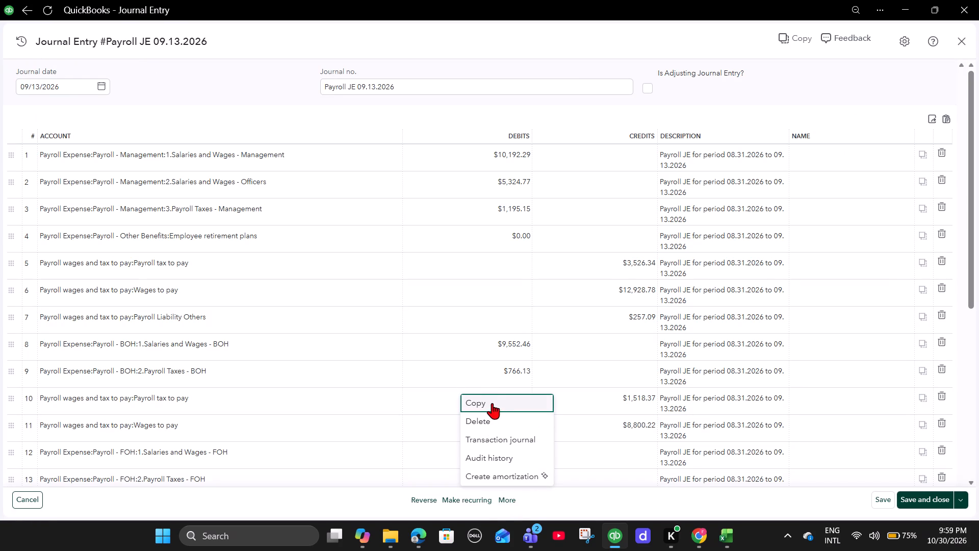
{"action": "left_click", "coordinate": [492, 403]}
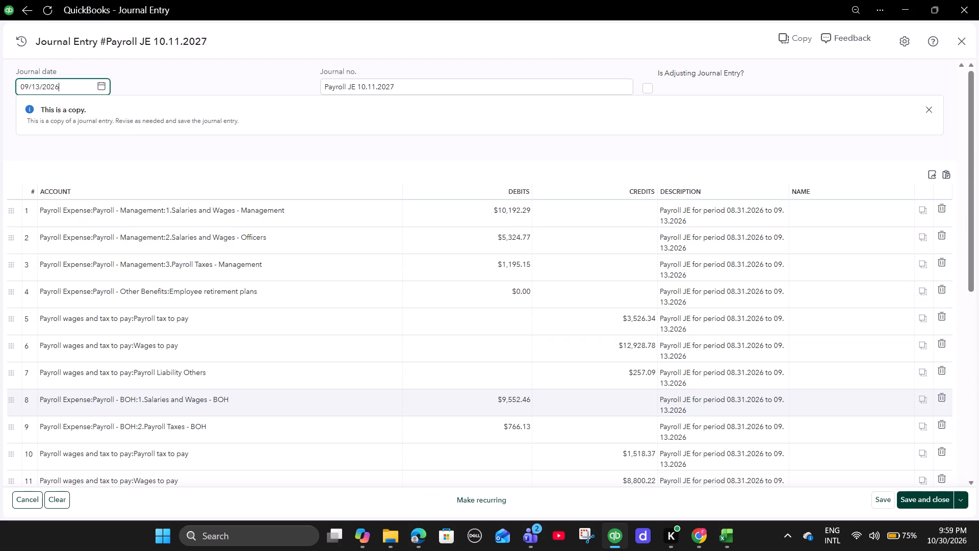
Set the Salaries and Wages - Management debit on line 1 to 8298.06, copied from the Working File.
{"action": "scroll", "coordinate": [620, 304], "scroll_direction": "up", "scroll_amount": 2}
{"action": "left_click", "coordinate": [720, 536]}
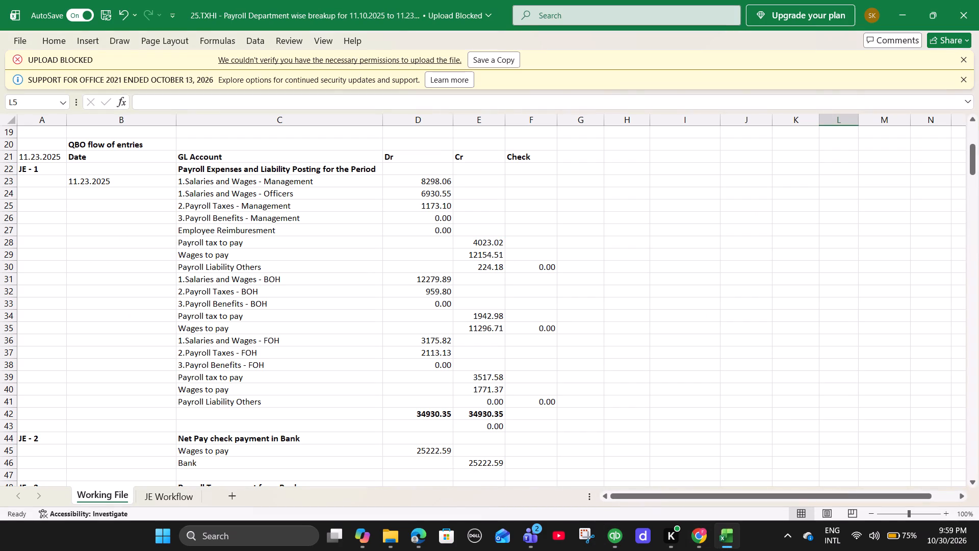
{"action": "key", "text": "alt+Tab"}
{"action": "left_click", "coordinate": [510, 214]}
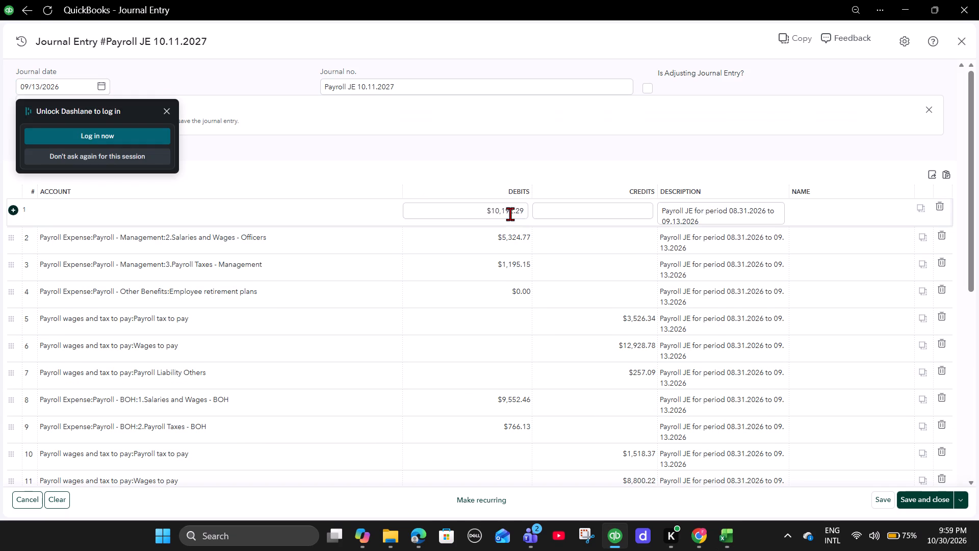
{"action": "key", "text": "alt+Tab"}
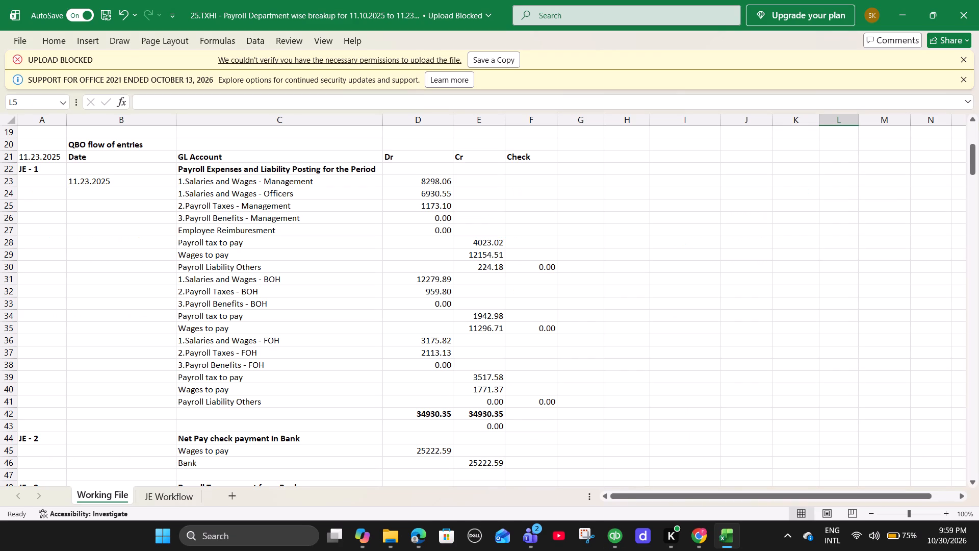
{"action": "left_click", "coordinate": [400, 183]}
{"action": "key", "text": "ctrl+c"}
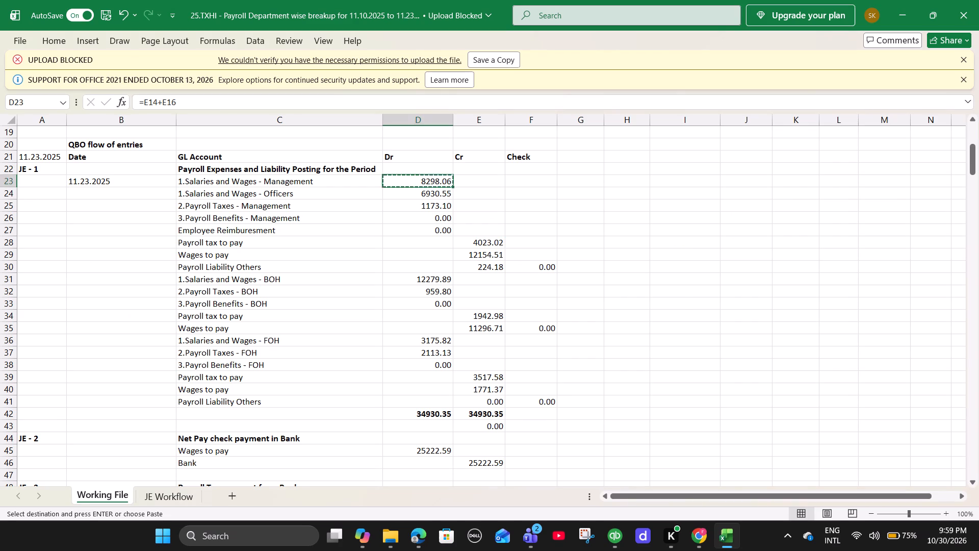
{"action": "key", "text": "alt+Tab"}
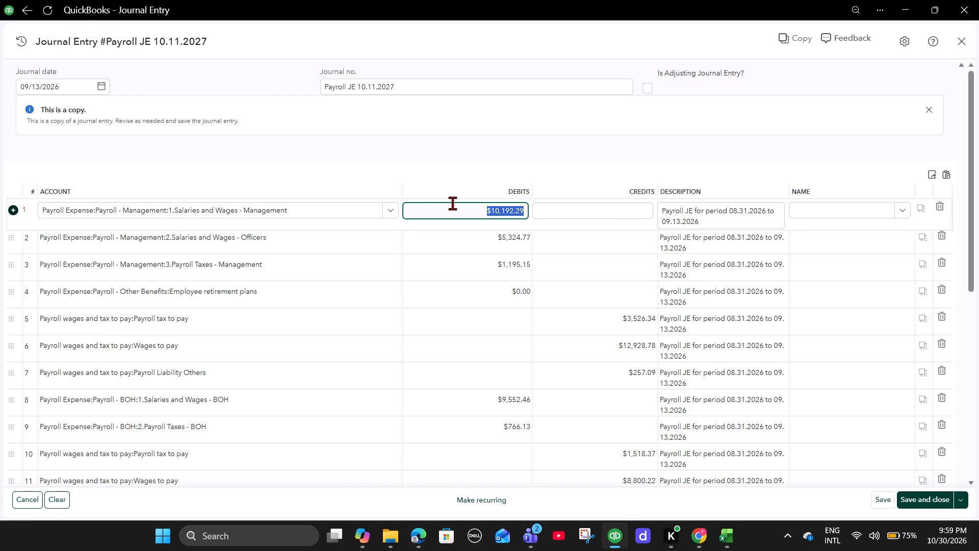
{"action": "key", "text": "ctrl+v"}
Set the Salaries and Wages - Officers debit on line 2 to 6930.55, copied from the Working File.
{"action": "left_click", "coordinate": [520, 252]}
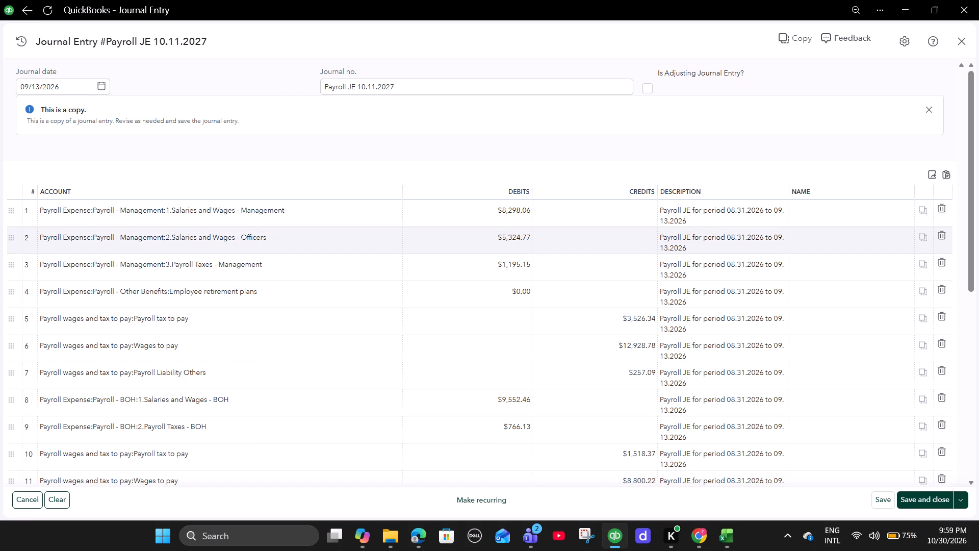
{"action": "key", "text": "alt+Tab"}
{"action": "left_click", "coordinate": [436, 194]}
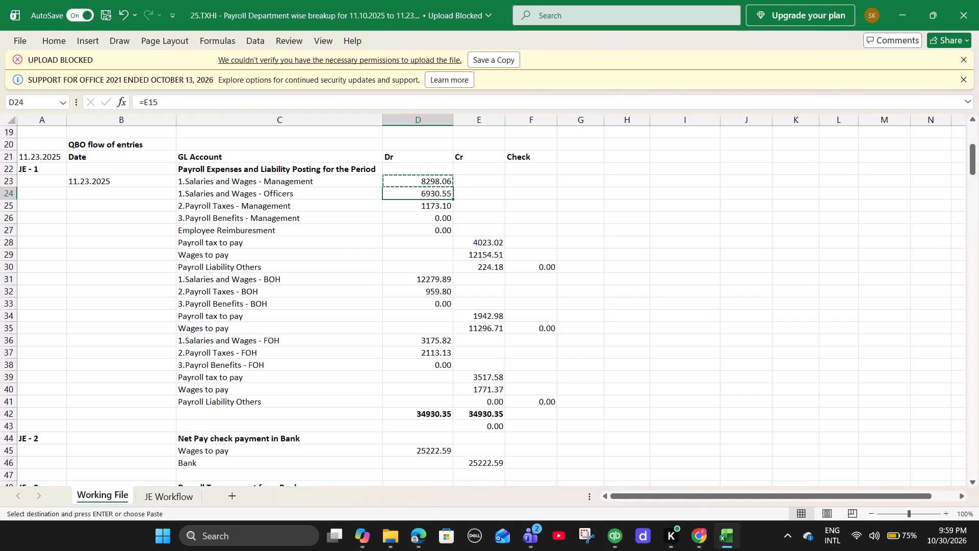
{"action": "key", "text": "ctrl+c"}
{"action": "key", "text": "alt+Tab"}
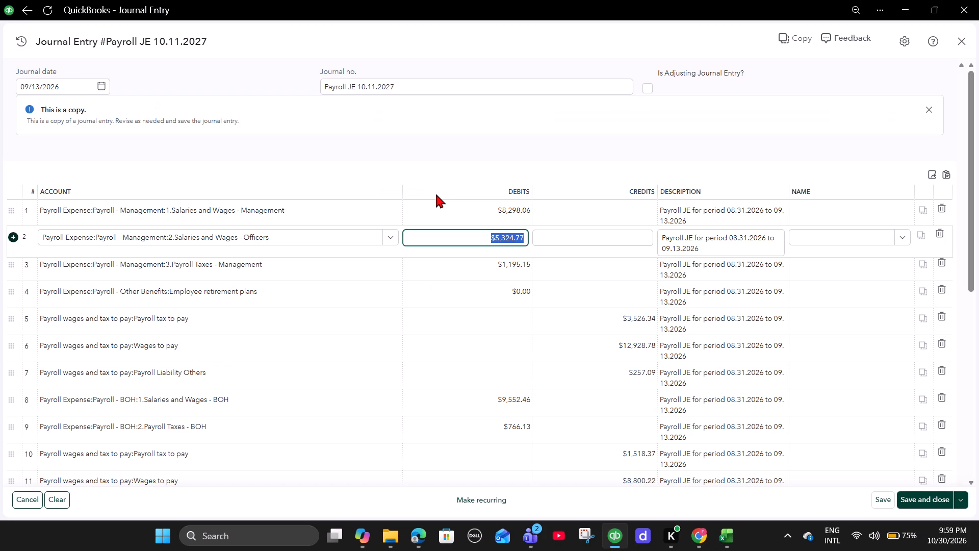
{"action": "key", "text": "ctrl+v"}
Set the Payroll Taxes - Management debit on line 3 to 1173.10, copied from the Working File.
{"action": "left_click", "coordinate": [459, 270]}
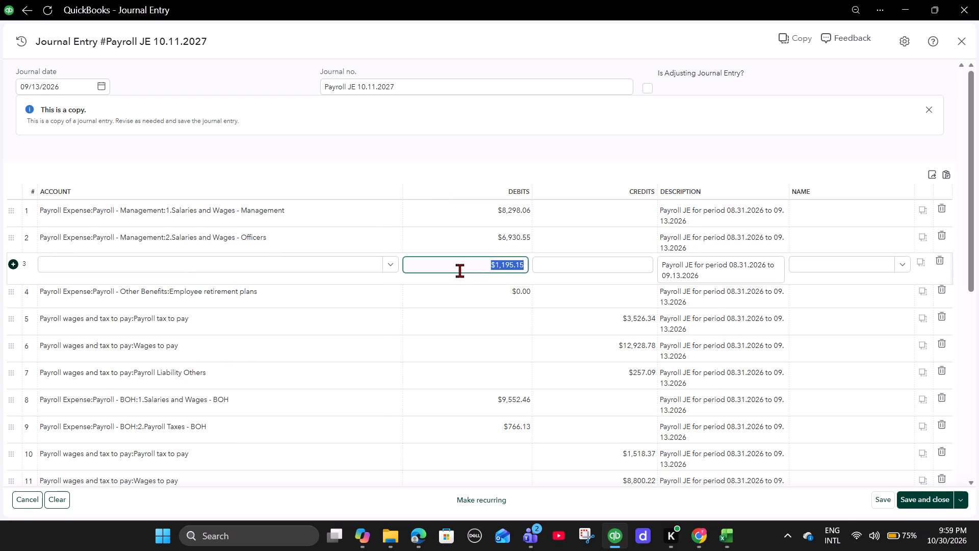
{"action": "key", "text": "alt+Tab"}
{"action": "left_click", "coordinate": [429, 208]}
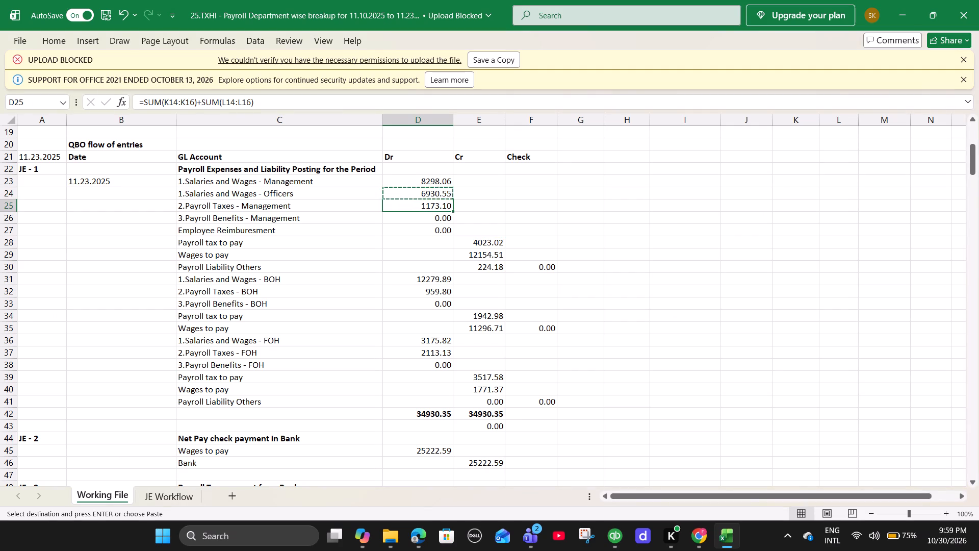
{"action": "key", "text": "ctrl+c"}
{"action": "key", "text": "alt+Tab"}
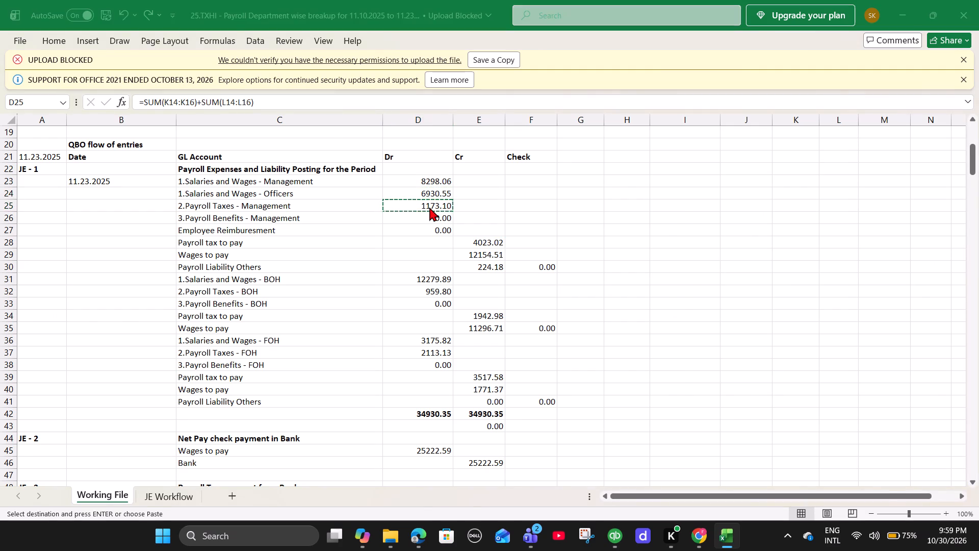
{"action": "key", "text": "ctrl+v"}
Set the Payroll tax to pay credit on line 5 to 4023.02, copied from the Working File.
{"action": "scroll", "coordinate": [454, 256], "scroll_direction": "down", "scroll_amount": 1}
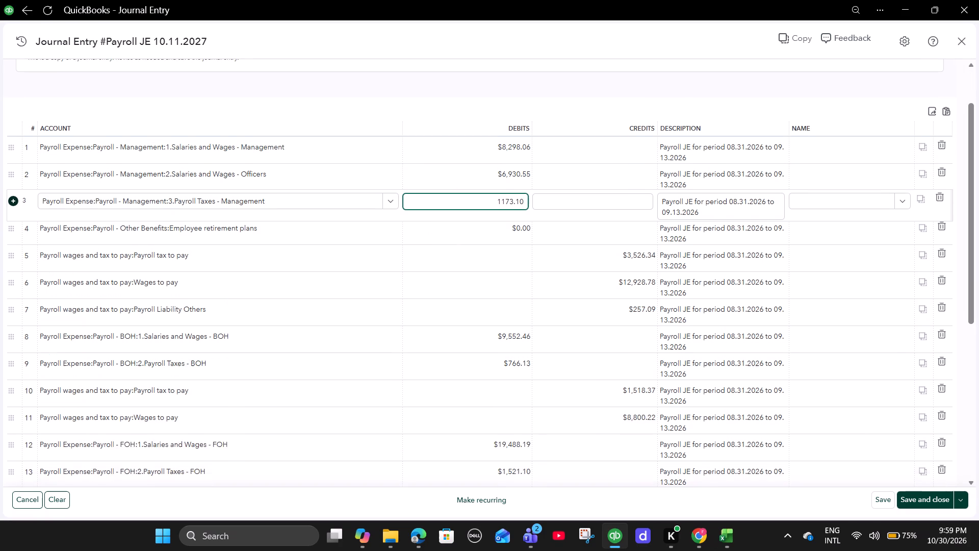
{"action": "left_click", "coordinate": [554, 253]}
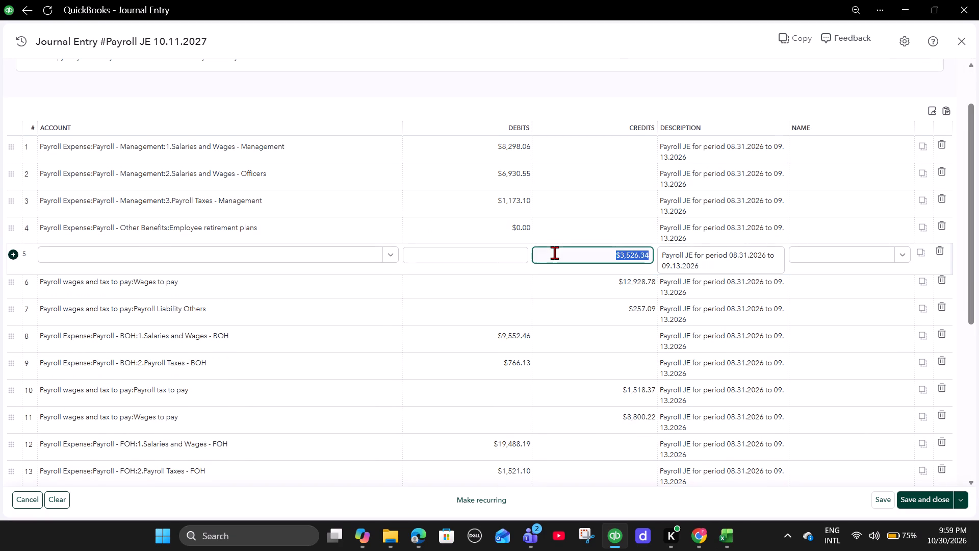
{"action": "key", "text": "alt+Tab"}
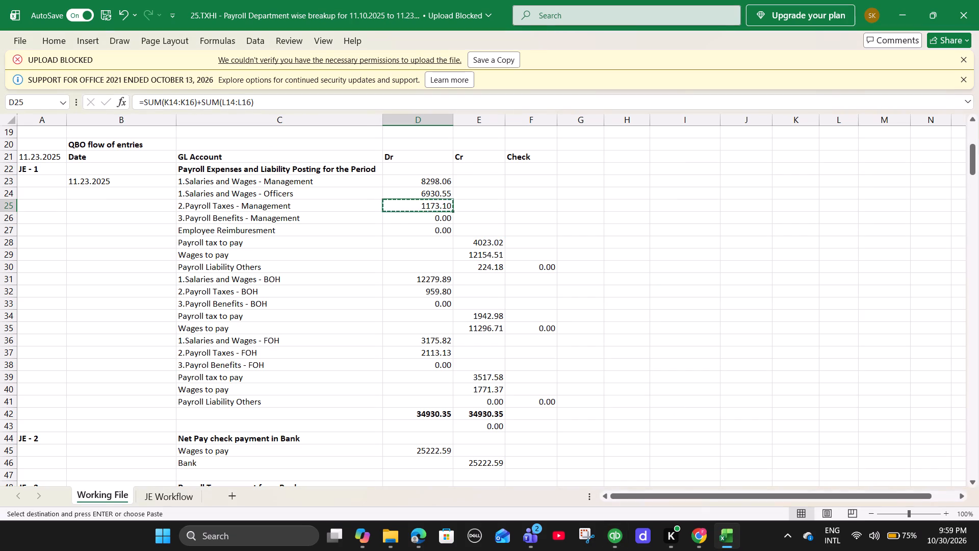
{"action": "left_click", "coordinate": [486, 244]}
{"action": "key", "text": "ctrl+c"}
{"action": "key", "text": "alt+Tab"}
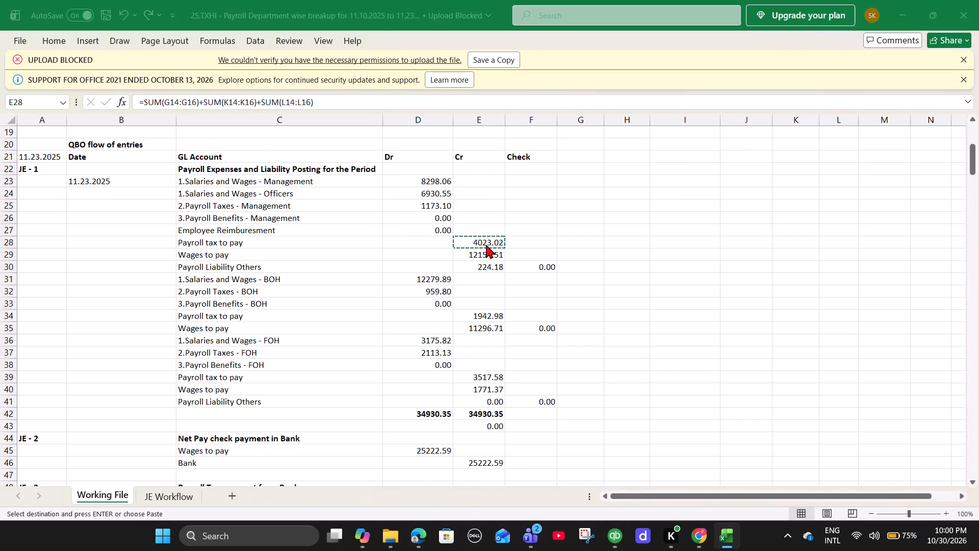
{"action": "key", "text": "ctrl+v"}
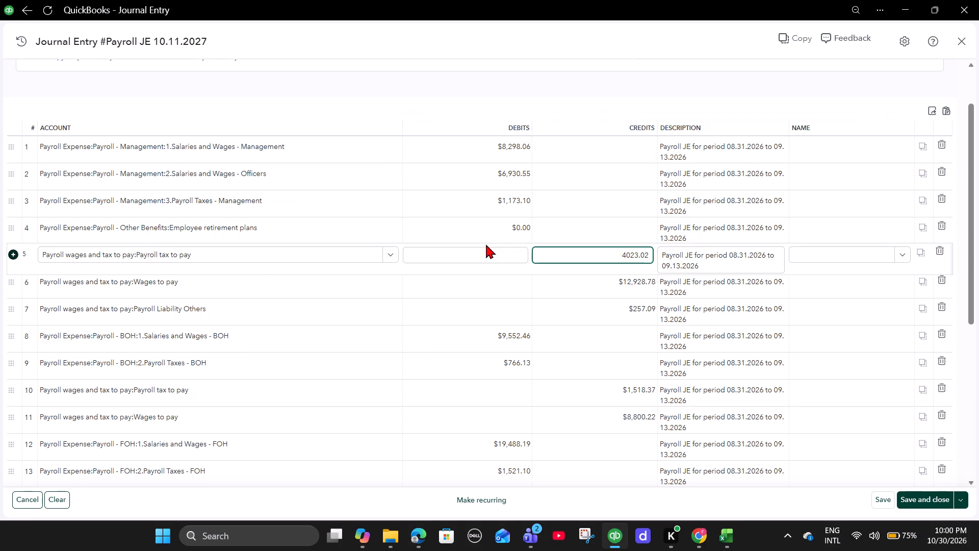
Set the Wages to pay credit on line 6 to 12154.51, copied from the Working File.
{"action": "left_click", "coordinate": [604, 289]}
{"action": "key", "text": "alt+Tab"}
{"action": "left_click", "coordinate": [497, 260]}
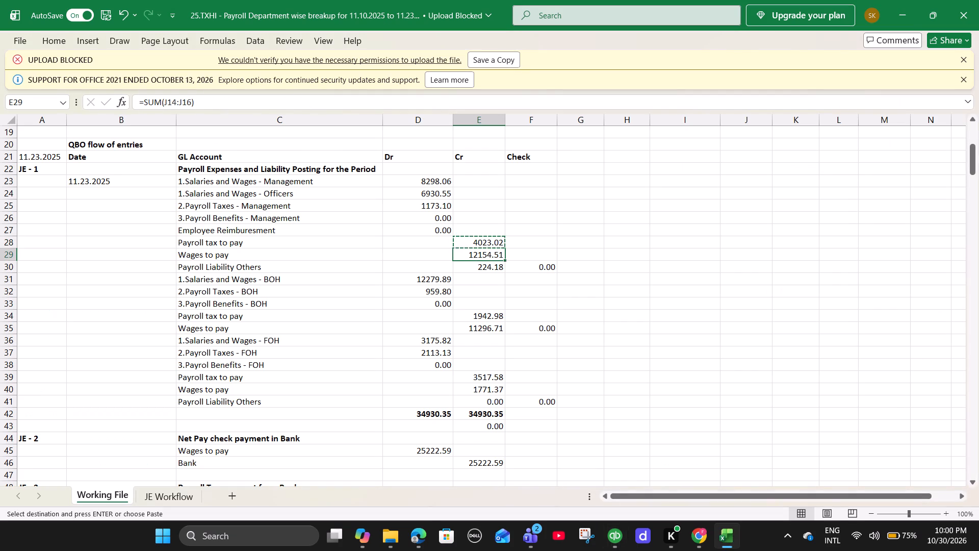
{"action": "key", "text": "ctrl+c"}
{"action": "key", "text": "alt+Tab"}
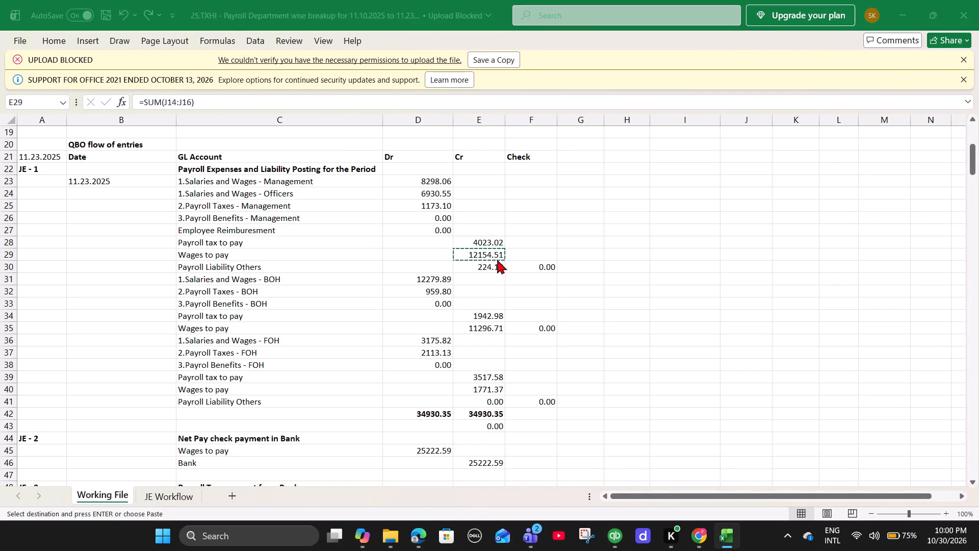
{"action": "key", "text": "ctrl+v"}
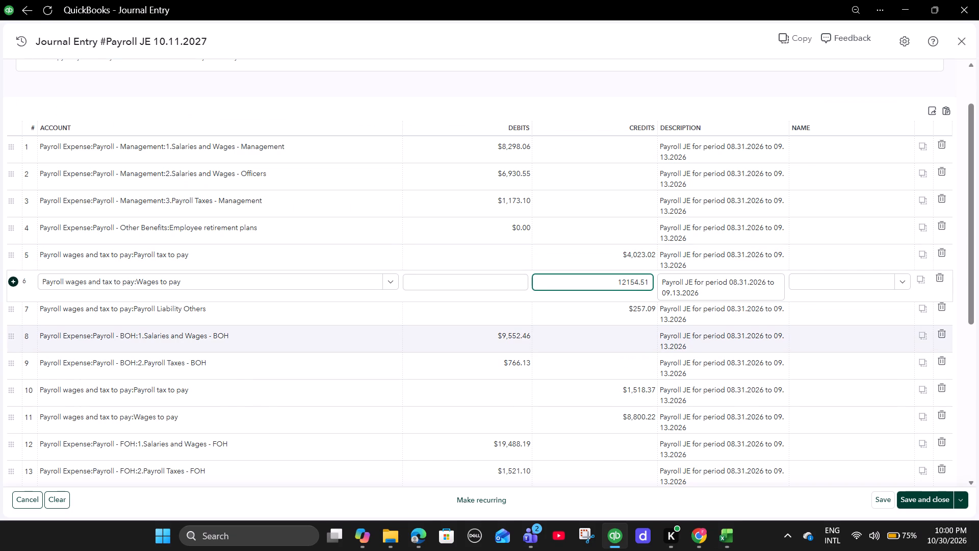
Set the Payroll Liability Others credit on line 7 to 224.18, copied from the Working File.
{"action": "left_click", "coordinate": [617, 324]}
{"action": "key", "text": "alt+Tab"}
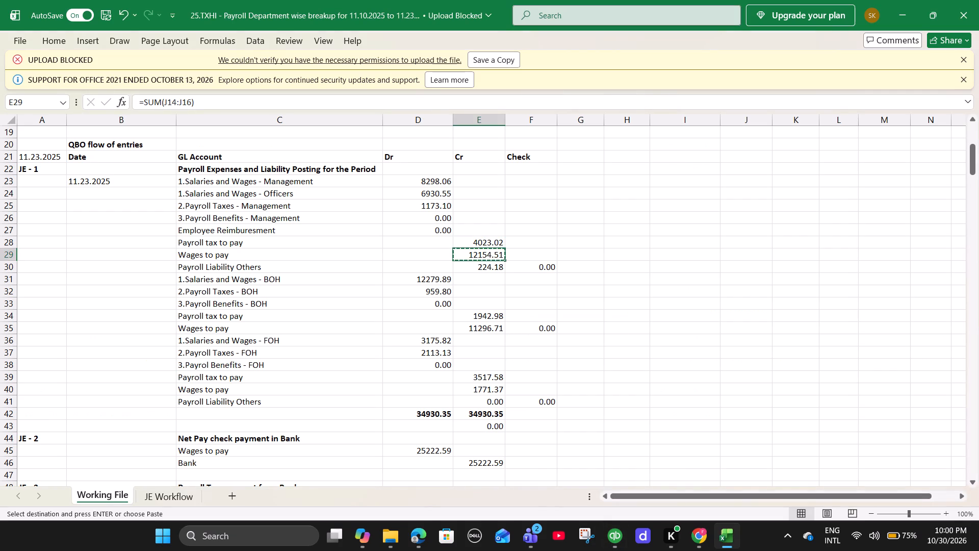
{"action": "left_click", "coordinate": [501, 268]}
{"action": "key", "text": "ctrl+c"}
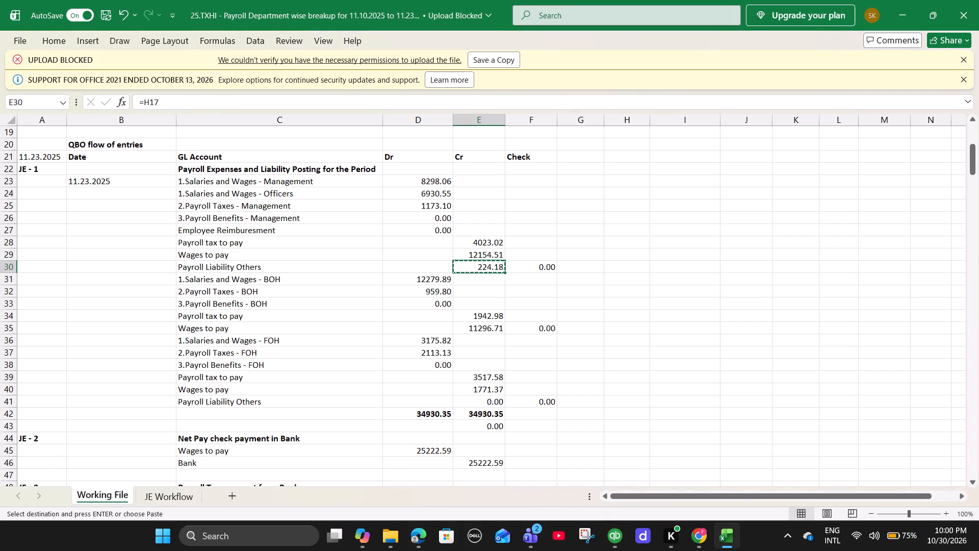
{"action": "key", "text": "alt+Tab"}
{"action": "key", "text": "ctrl+v"}
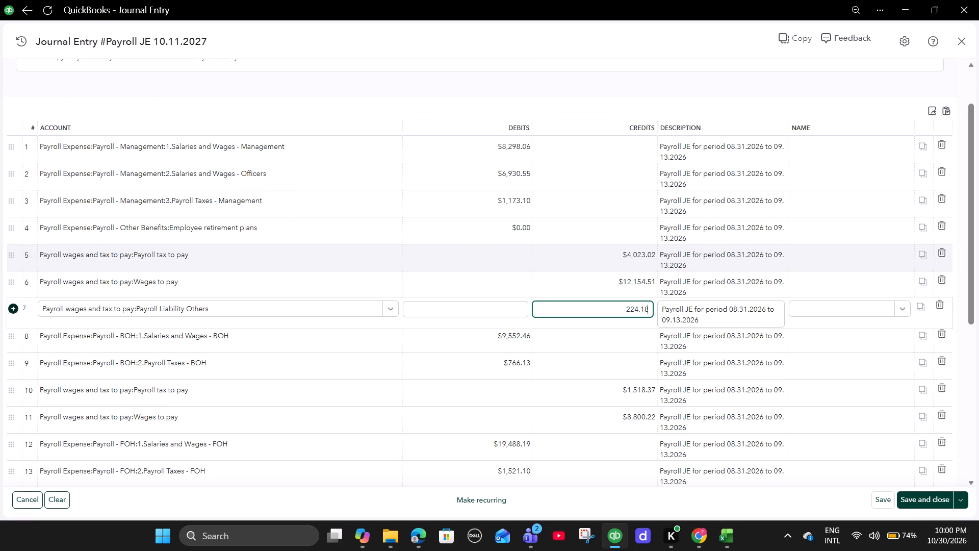
Set the Salaries and Wages - BOH debit on line 8 to 12279.89, copied from the Working File.
{"action": "left_click", "coordinate": [495, 345]}
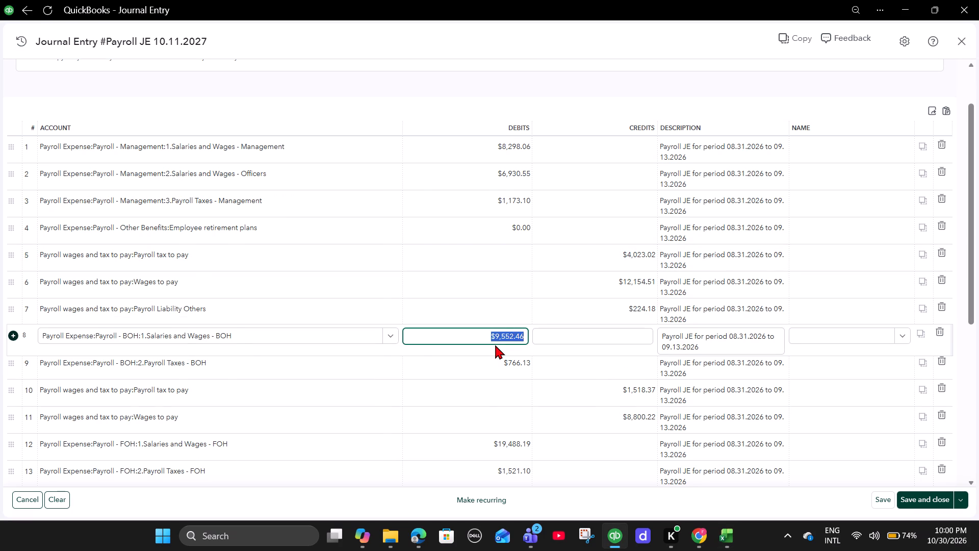
{"action": "key", "text": "alt+Tab"}
{"action": "left_click", "coordinate": [418, 278]}
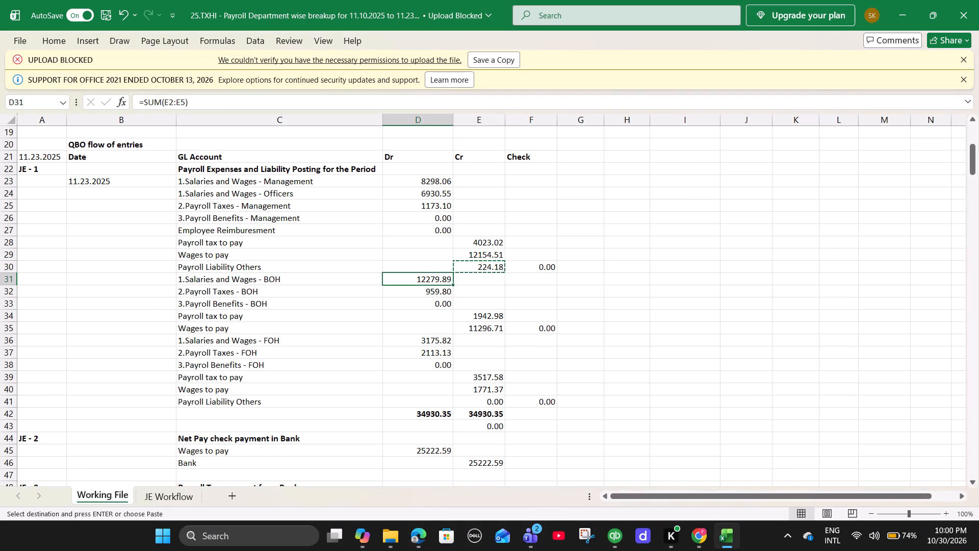
{"action": "key", "text": "ctrl+c"}
{"action": "key", "text": "alt+Tab"}
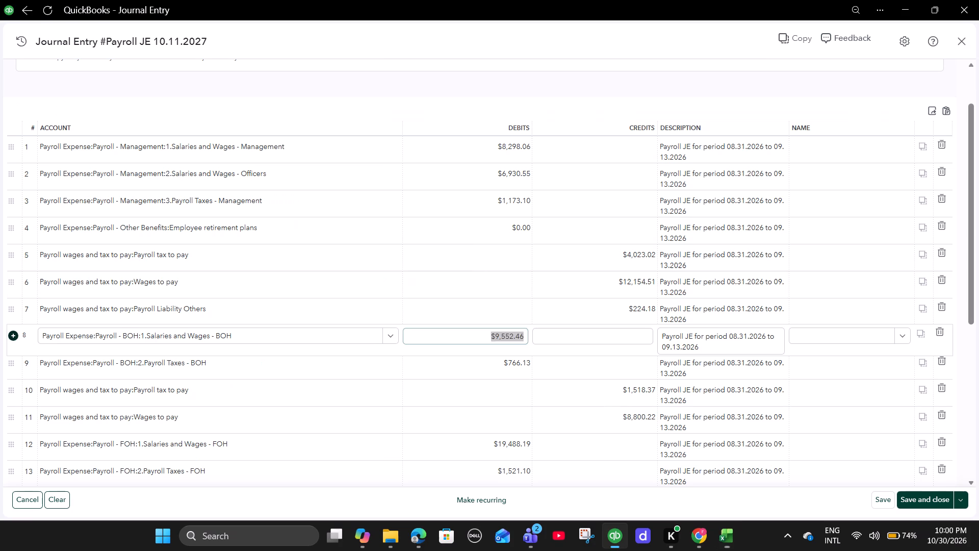
{"action": "key", "text": "ctrl+v"}
Set the Payroll Taxes - BOH debit on line 9 to 959.80, copied from the Working File.
{"action": "left_click", "coordinate": [475, 361]}
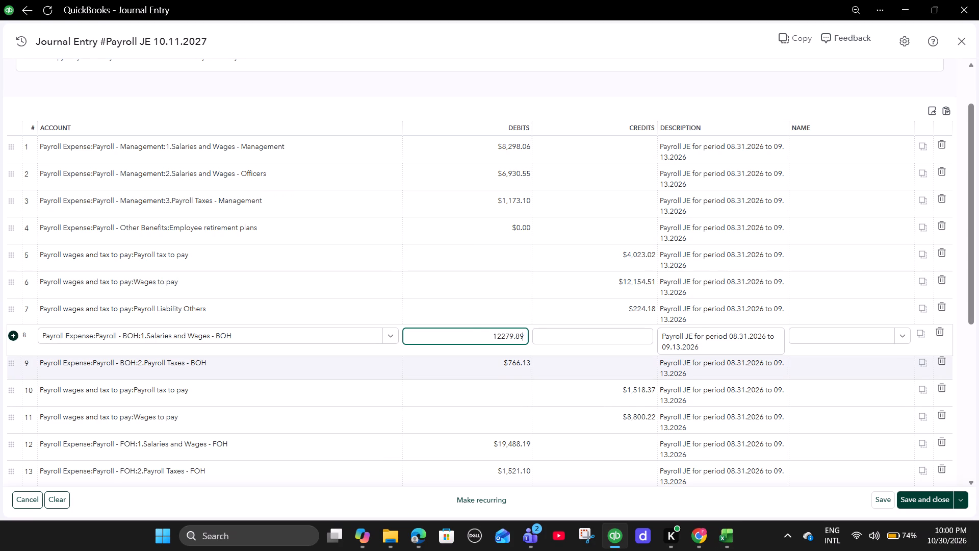
{"action": "key", "text": "alt+Tab"}
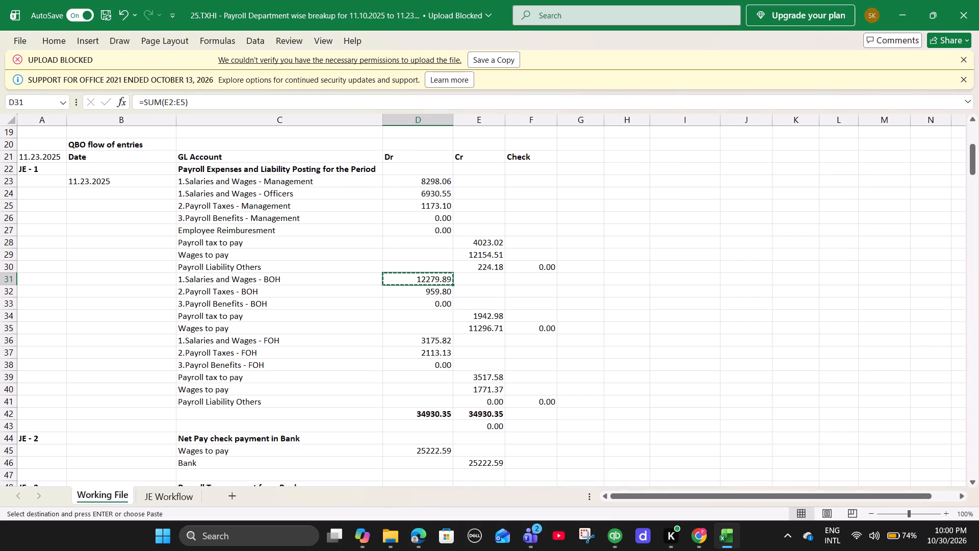
{"action": "left_click", "coordinate": [433, 289]}
{"action": "key", "text": "ctrl+c"}
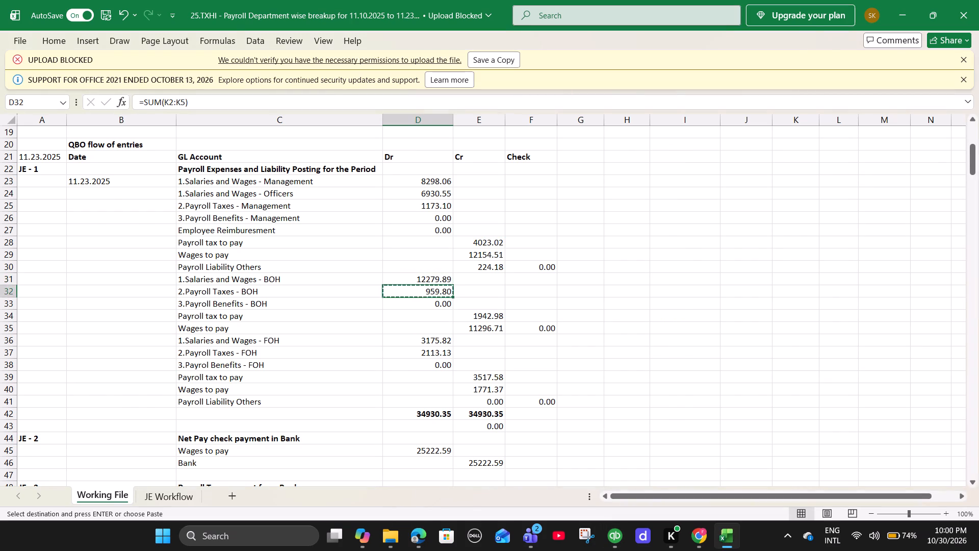
{"action": "key", "text": "alt+Tab"}
{"action": "key", "text": "ctrl+v"}
Set the Payroll tax to pay credit on line 10 to 1942.98, copied from the Working File's BOH rows.
{"action": "scroll", "coordinate": [468, 305], "scroll_direction": "down", "scroll_amount": 2}
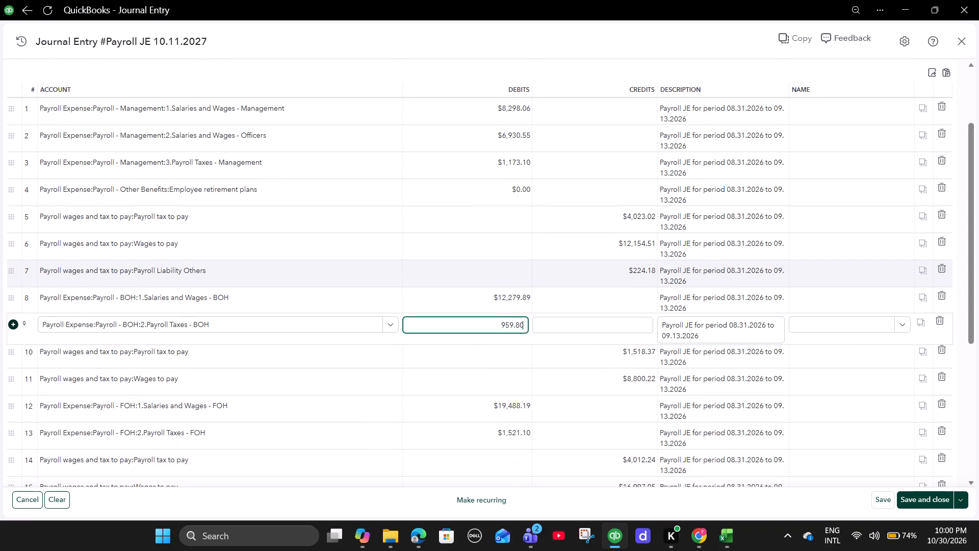
{"action": "scroll", "coordinate": [468, 305], "scroll_direction": "down", "scroll_amount": 2}
{"action": "scroll", "coordinate": [468, 305], "scroll_direction": "up", "scroll_amount": 1}
{"action": "left_click", "coordinate": [598, 207]}
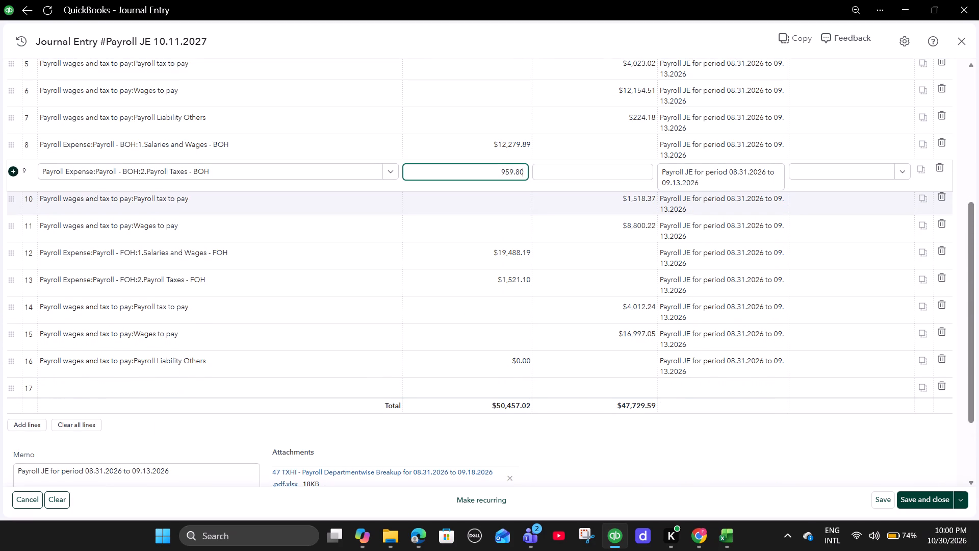
{"action": "key", "text": "alt+Tab"}
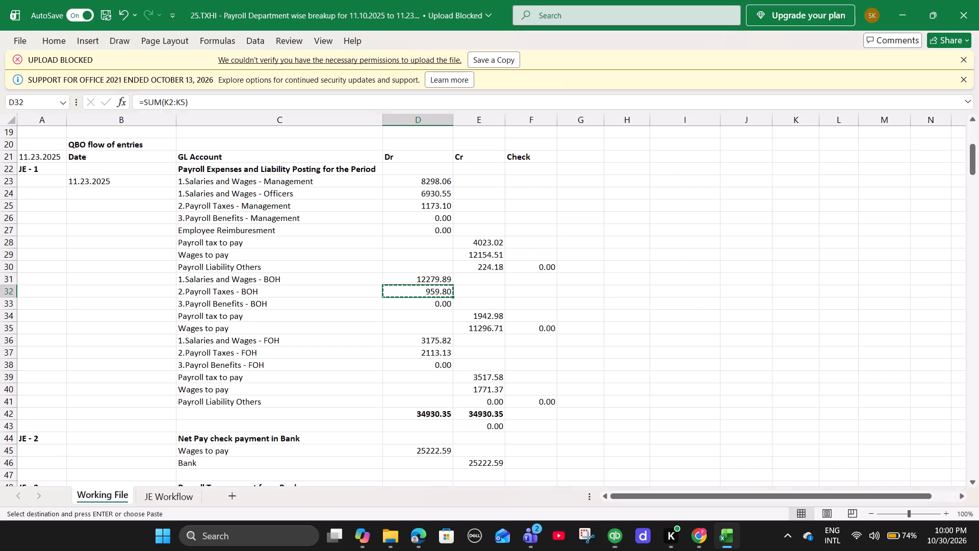
{"action": "left_click", "coordinate": [494, 318]}
{"action": "right_click", "coordinate": [494, 318]}
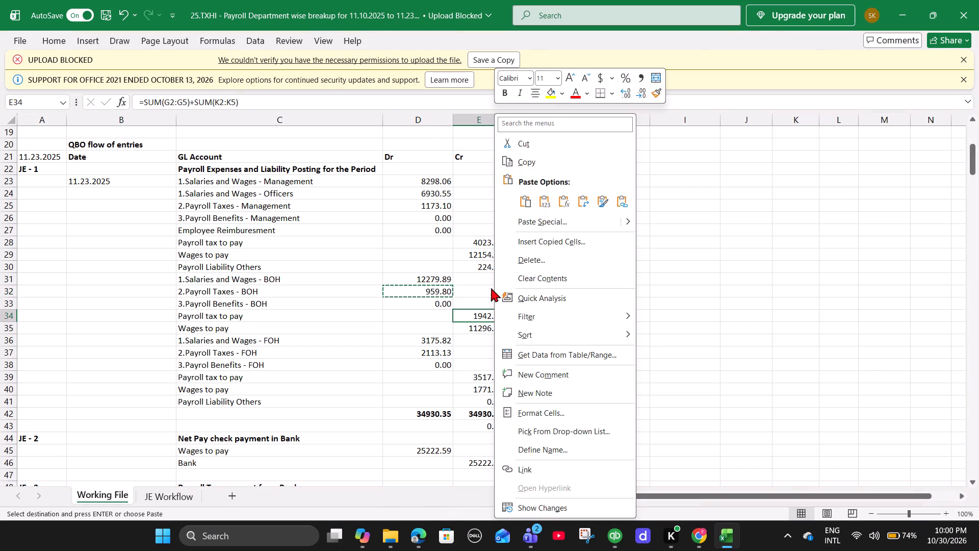
{"action": "left_click", "coordinate": [534, 164]}
{"action": "key", "text": "alt+Tab"}
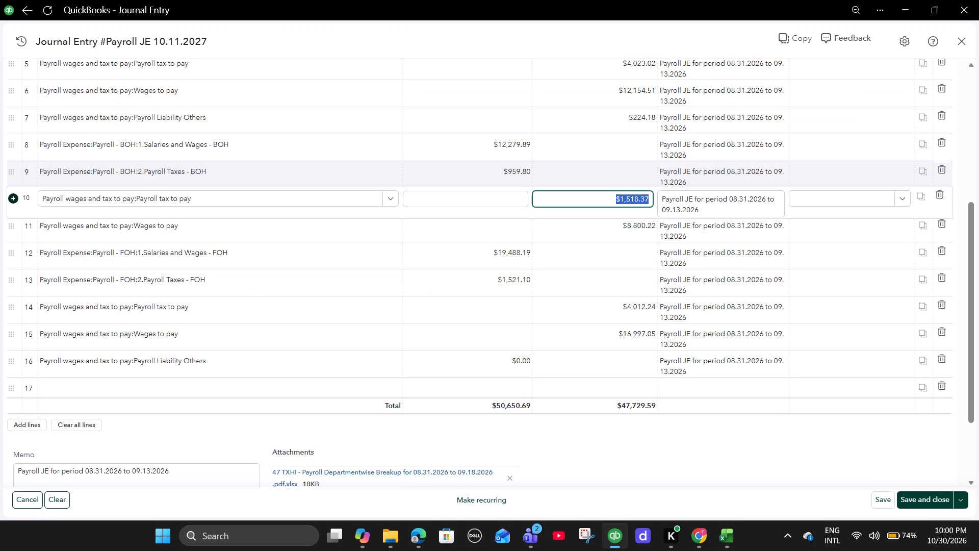
{"action": "key", "text": "ctrl+v"}
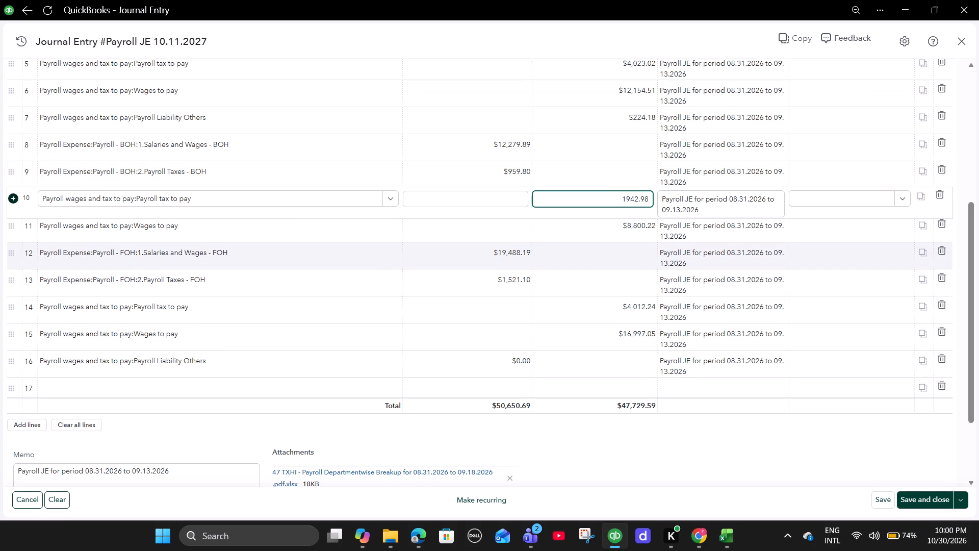
Set the Wages to pay credit on line 11 to 11296.71, copied from the Working File's BOH rows.
{"action": "left_click", "coordinate": [577, 239]}
{"action": "key", "text": "alt+Tab"}
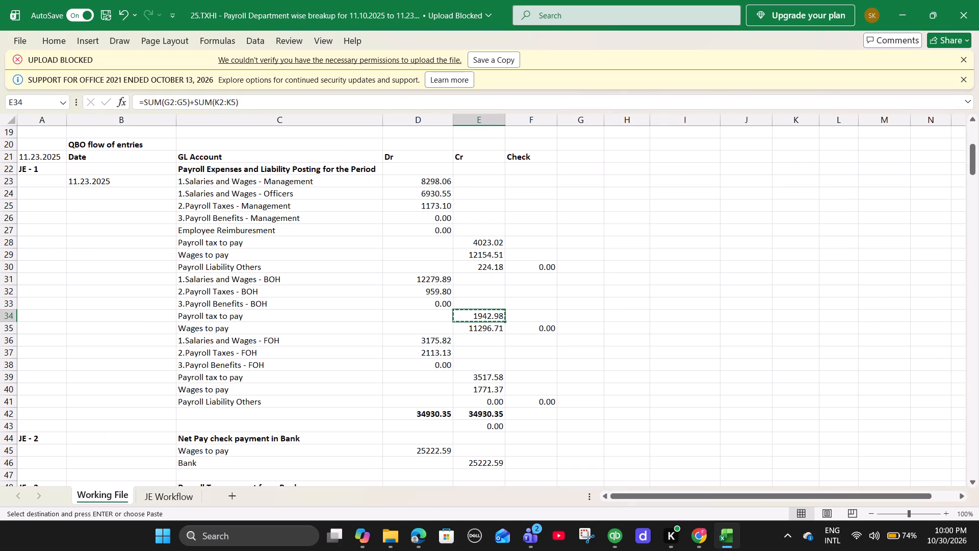
{"action": "left_click", "coordinate": [485, 333]}
{"action": "key", "text": "ctrl+c"}
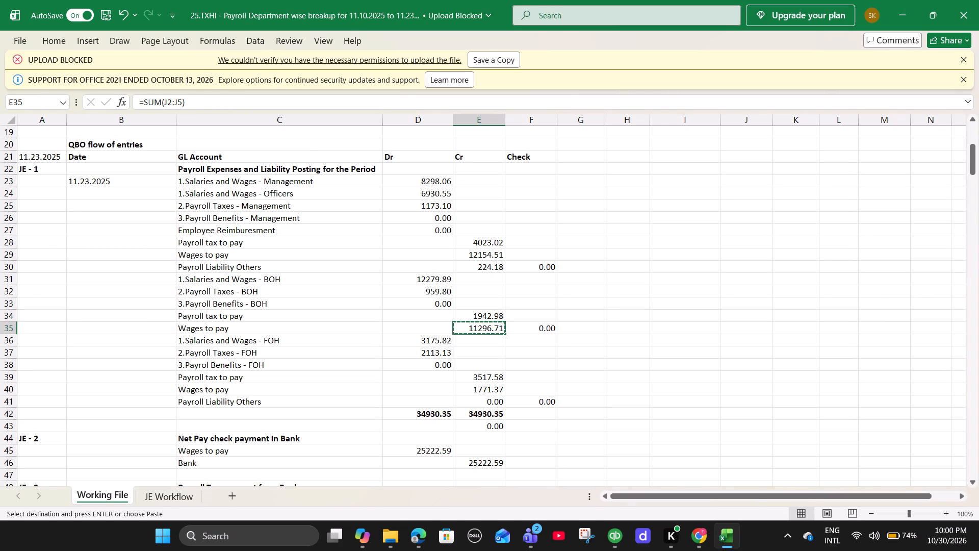
{"action": "key", "text": "alt+Tab"}
{"action": "key", "text": "ctrl+v"}
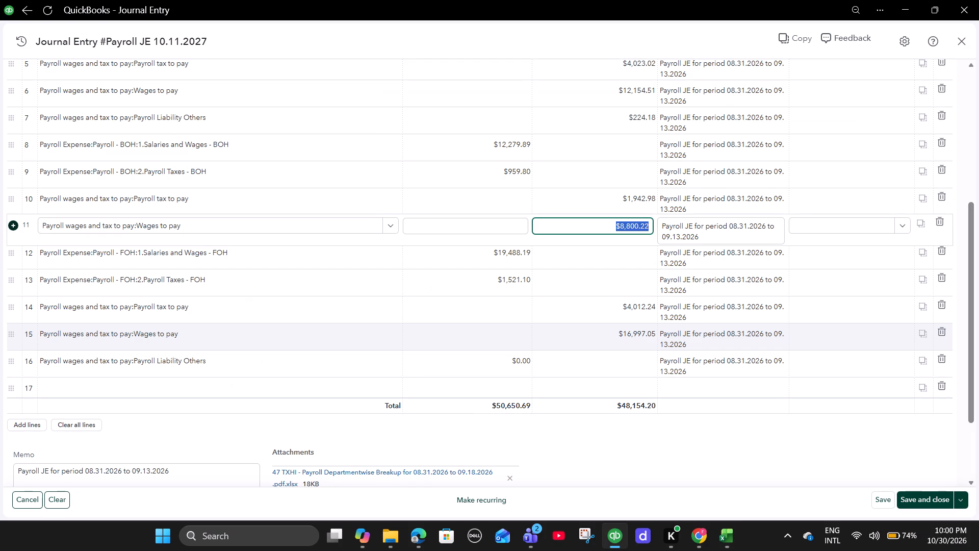
Set the Salaries and Wages - FOH debit on line 12 to 3175.82, copied from the Working File.
{"action": "left_click", "coordinate": [508, 256]}
{"action": "key", "text": "alt+Tab"}
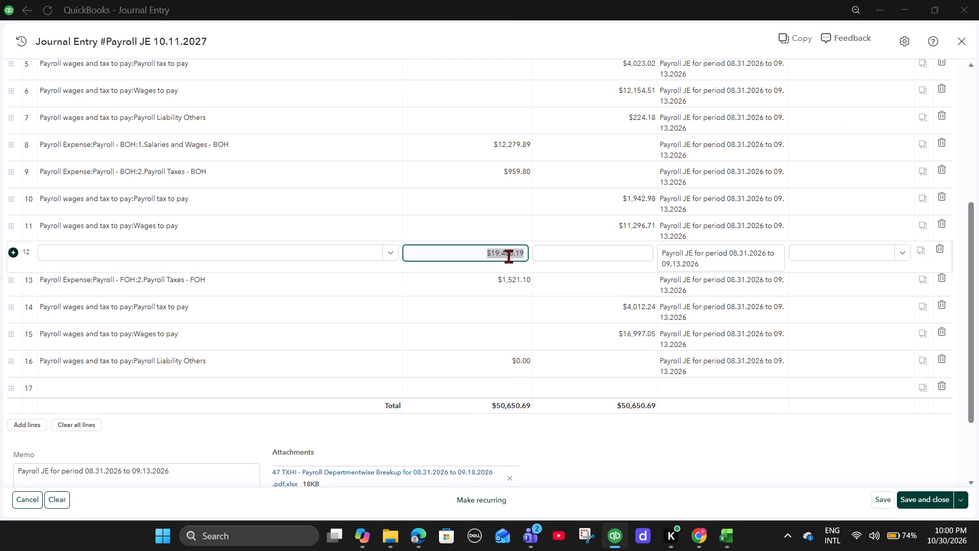
{"action": "left_click", "coordinate": [443, 338]}
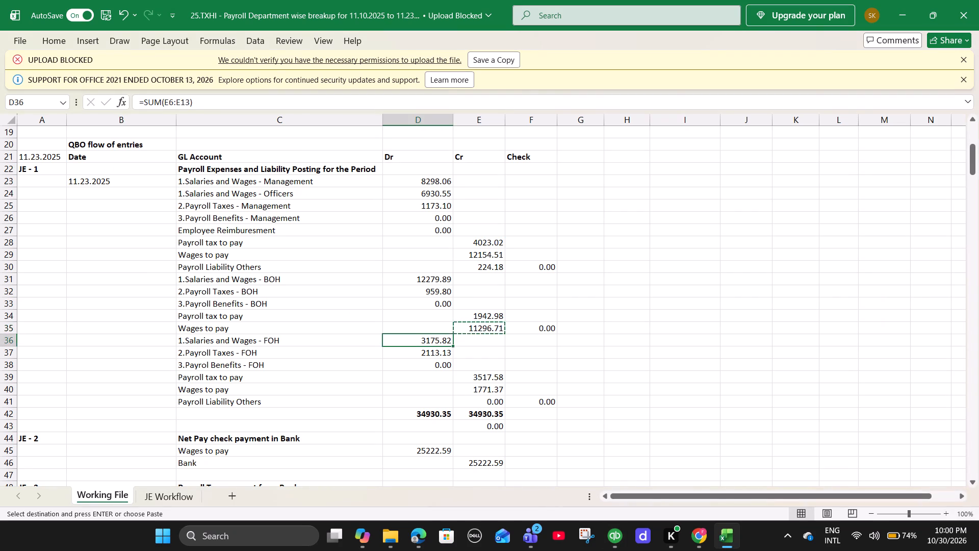
{"action": "key", "text": "ctrl+c"}
{"action": "key", "text": "alt+Tab"}
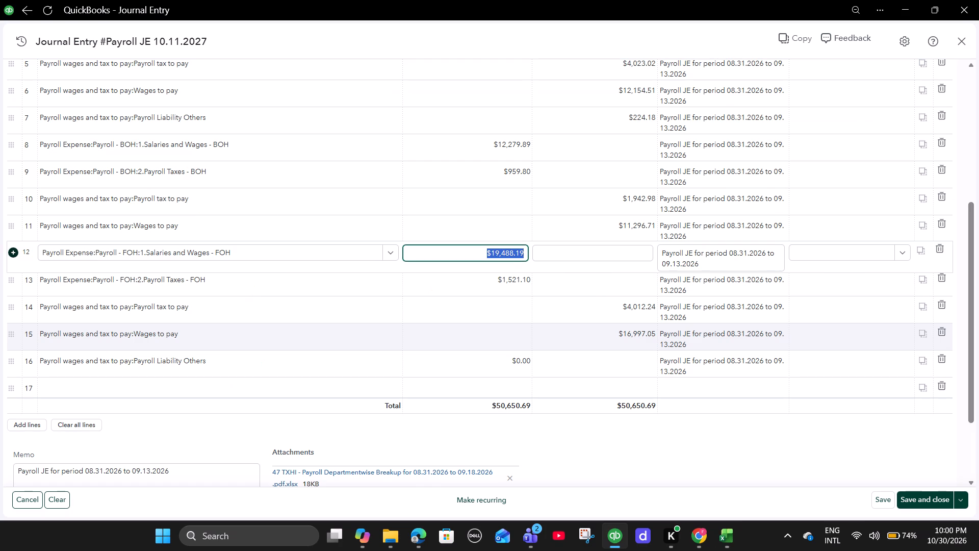
{"action": "key", "text": "ctrl+v"}
Set the Payroll Taxes - FOH debit on line 13 to 2113.13, copied from the Working File.
{"action": "left_click", "coordinate": [501, 284]}
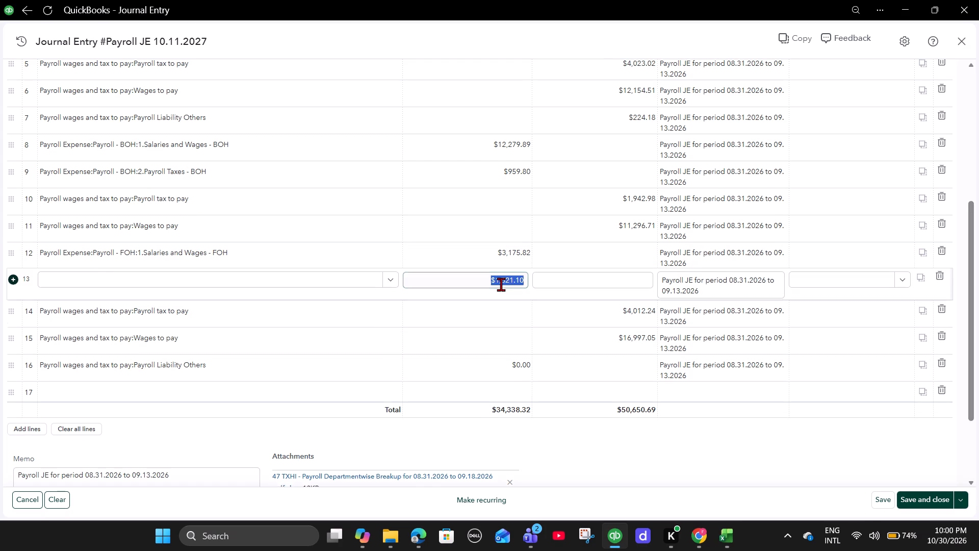
{"action": "key", "text": "alt+Tab"}
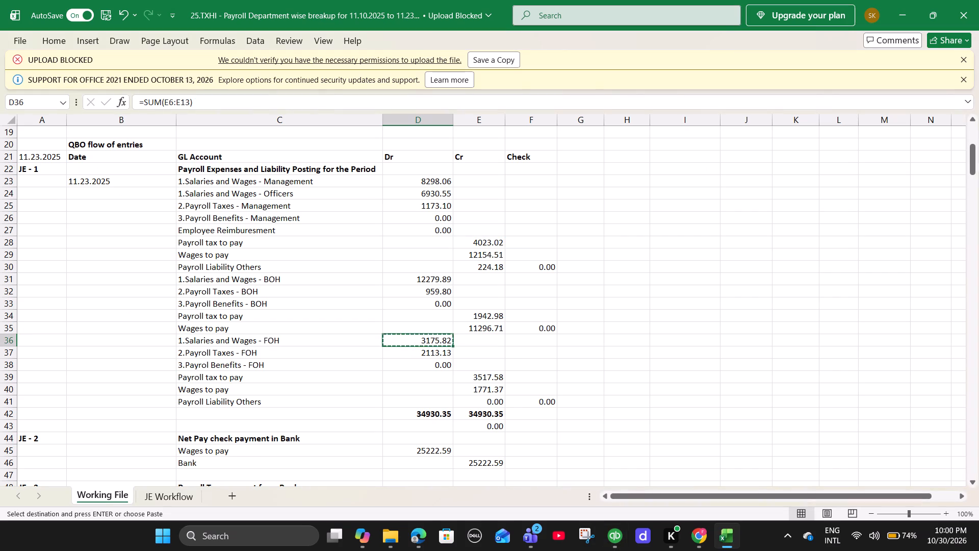
{"action": "left_click", "coordinate": [422, 355]}
{"action": "right_click", "coordinate": [422, 355]}
{"action": "left_click", "coordinate": [449, 159]}
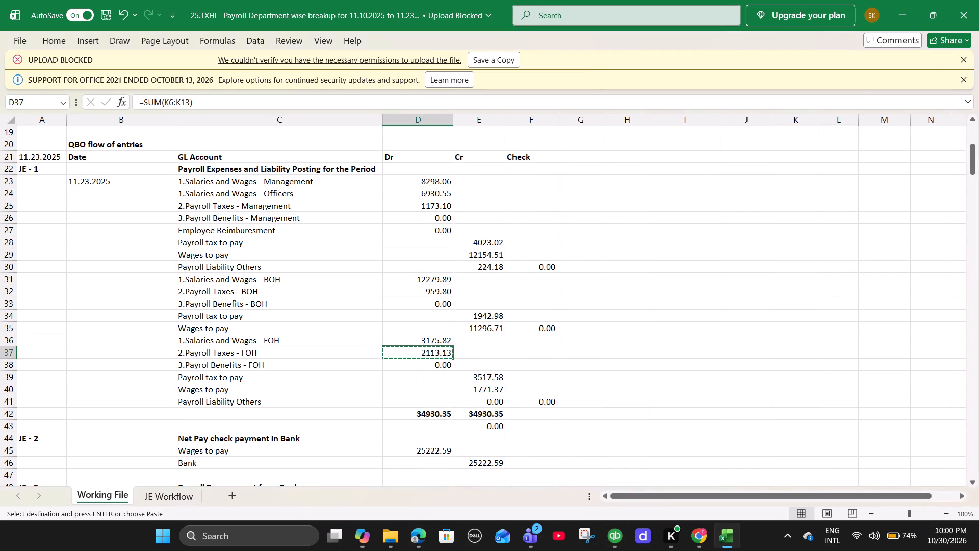
{"action": "key", "text": "alt+Tab"}
{"action": "key", "text": "ctrl+v"}
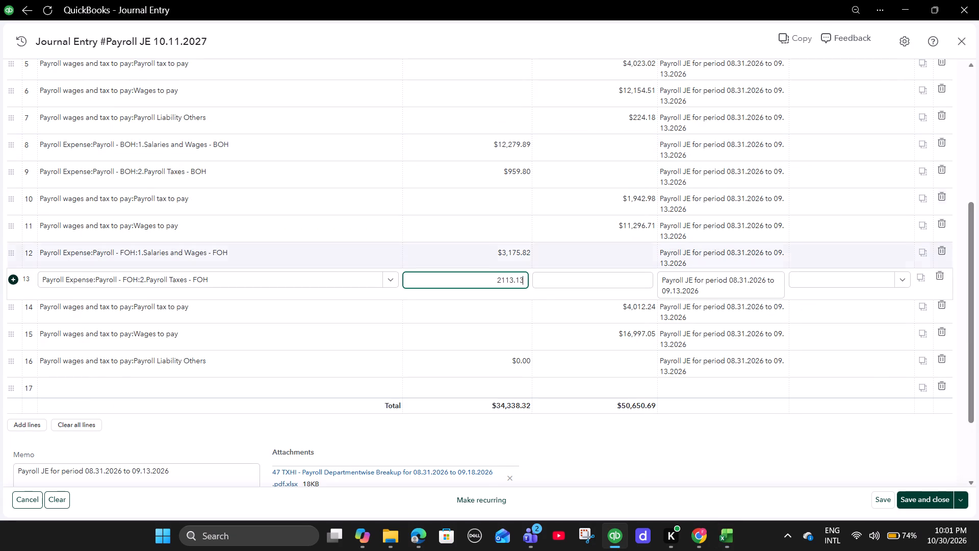
Set the Payroll tax to pay credit on line 14 to 3517.58, copied from the Working File's FOH rows.
{"action": "left_click", "coordinate": [588, 318]}
{"action": "key", "text": "alt+Tab"}
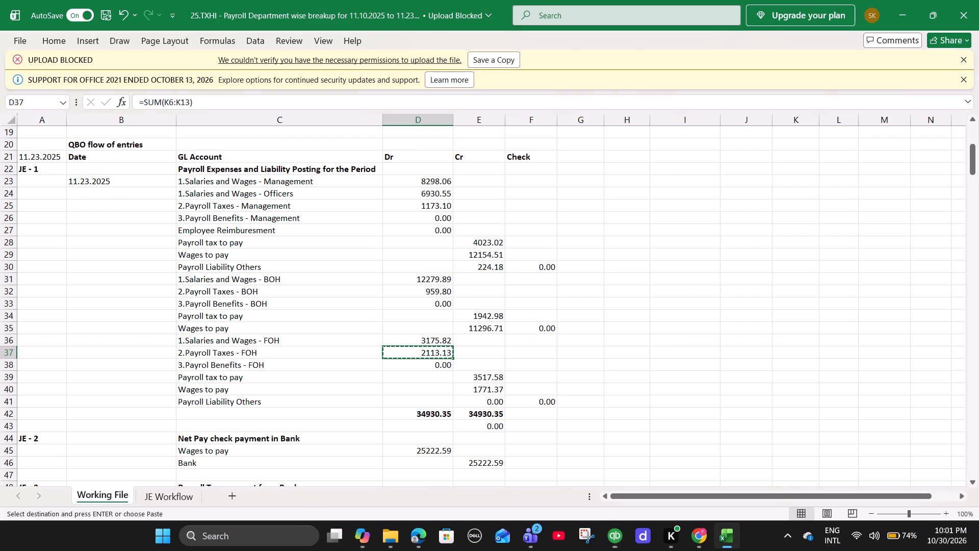
{"action": "left_click", "coordinate": [480, 376]}
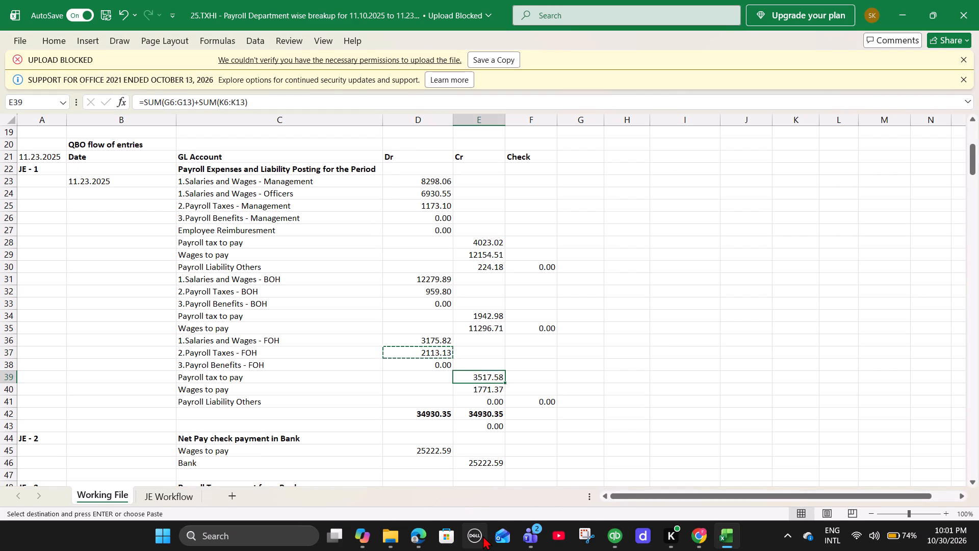
{"action": "key", "text": "ctrl+c"}
{"action": "key", "text": "alt+Tab"}
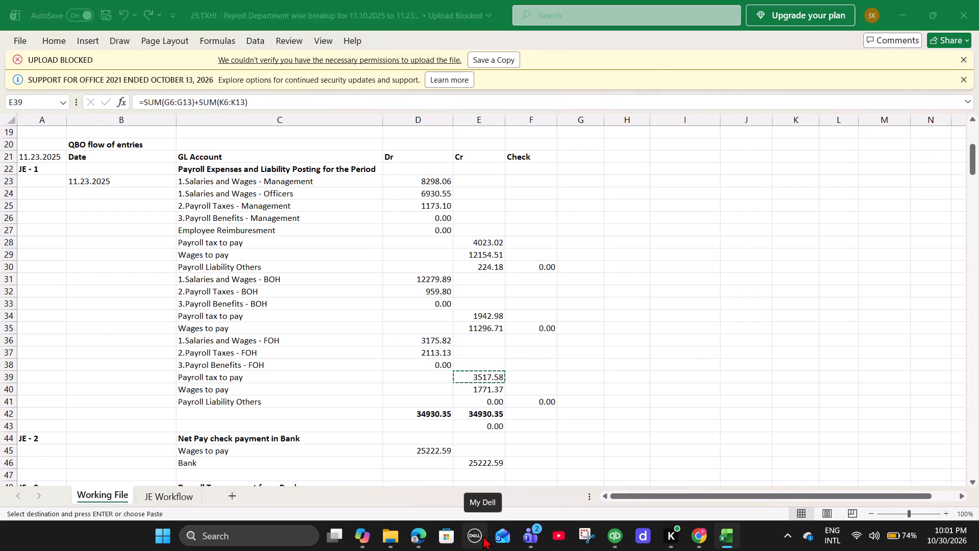
{"action": "key", "text": "ctrl+v"}
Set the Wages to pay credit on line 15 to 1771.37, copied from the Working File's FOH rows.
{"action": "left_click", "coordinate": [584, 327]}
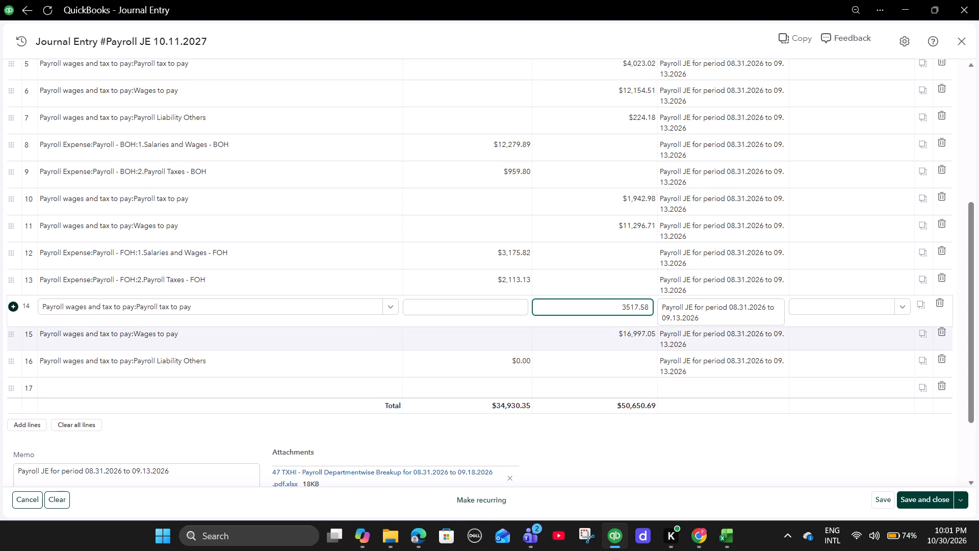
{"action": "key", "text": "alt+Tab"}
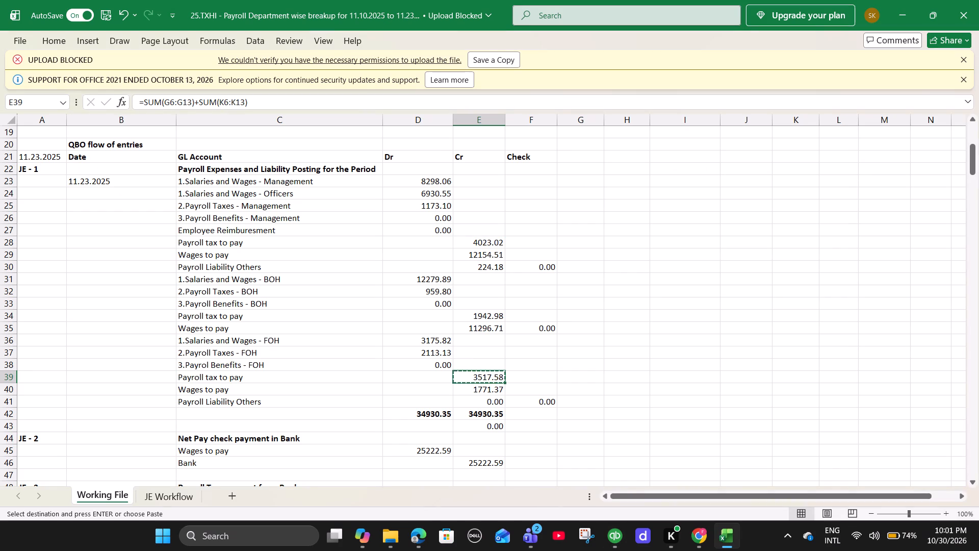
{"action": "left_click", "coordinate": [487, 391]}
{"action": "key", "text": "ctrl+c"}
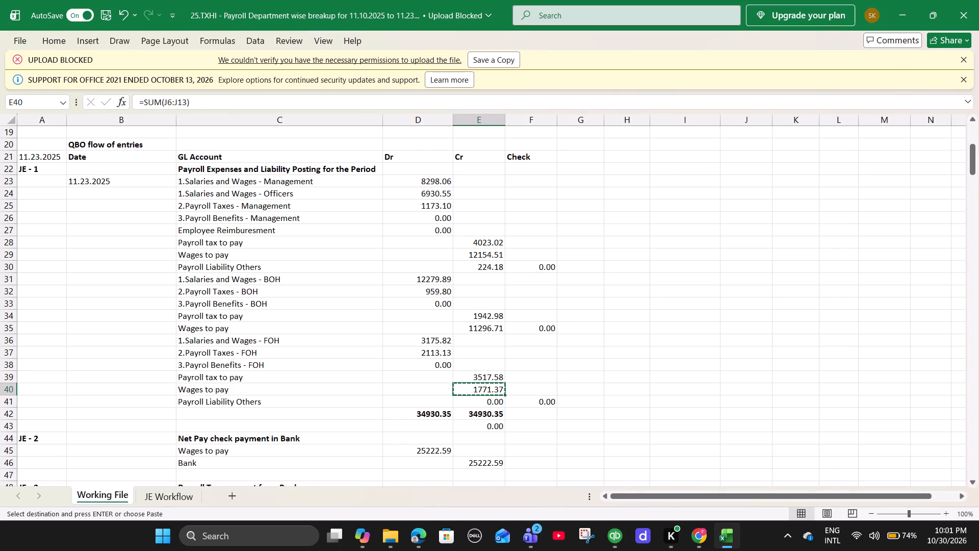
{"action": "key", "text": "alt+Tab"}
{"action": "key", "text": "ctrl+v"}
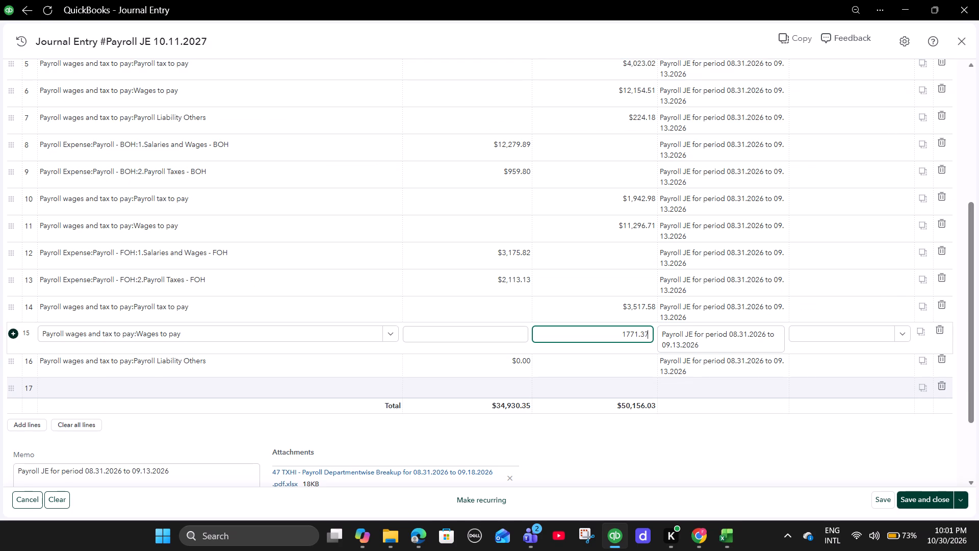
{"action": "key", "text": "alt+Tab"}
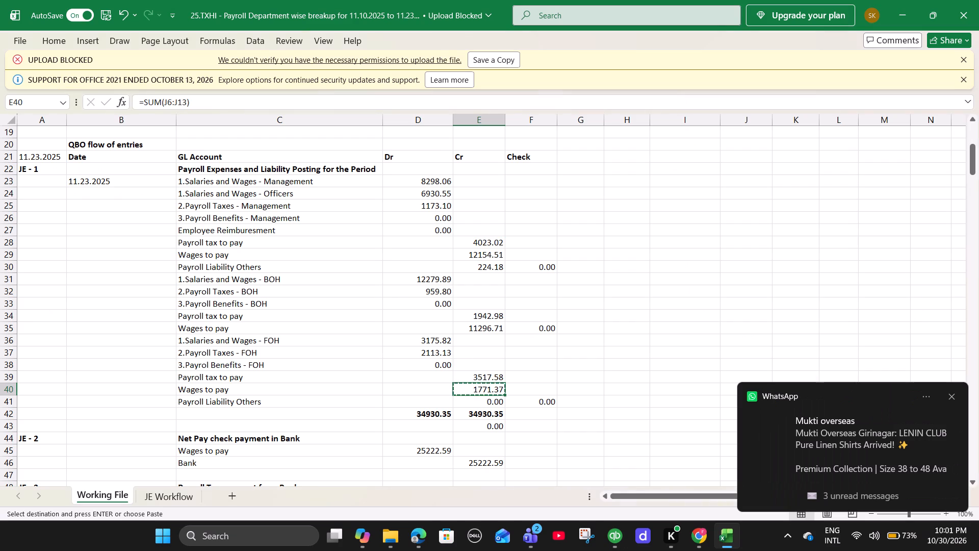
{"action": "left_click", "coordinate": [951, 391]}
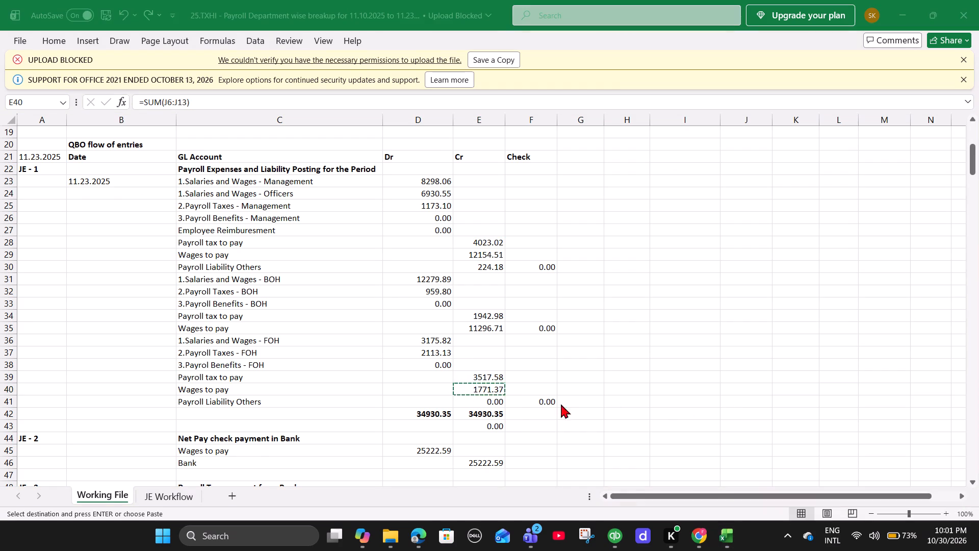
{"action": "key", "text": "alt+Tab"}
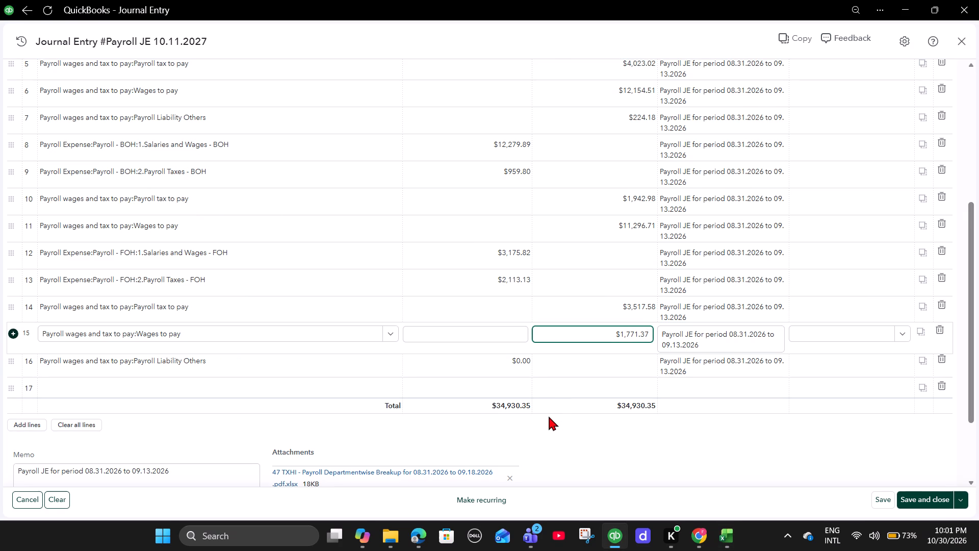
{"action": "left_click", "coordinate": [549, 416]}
Review the copied payroll journal entry's lines and close it without saving.
{"action": "scroll", "coordinate": [549, 416], "scroll_direction": "down", "scroll_amount": 2}
{"action": "scroll", "coordinate": [549, 416], "scroll_direction": "up", "scroll_amount": 1}
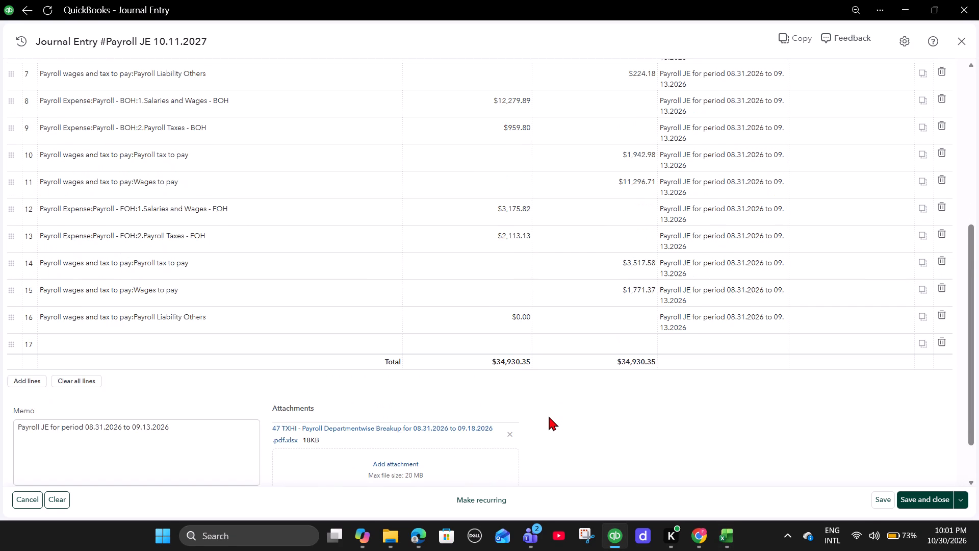
{"action": "scroll", "coordinate": [549, 416], "scroll_direction": "up", "scroll_amount": 6}
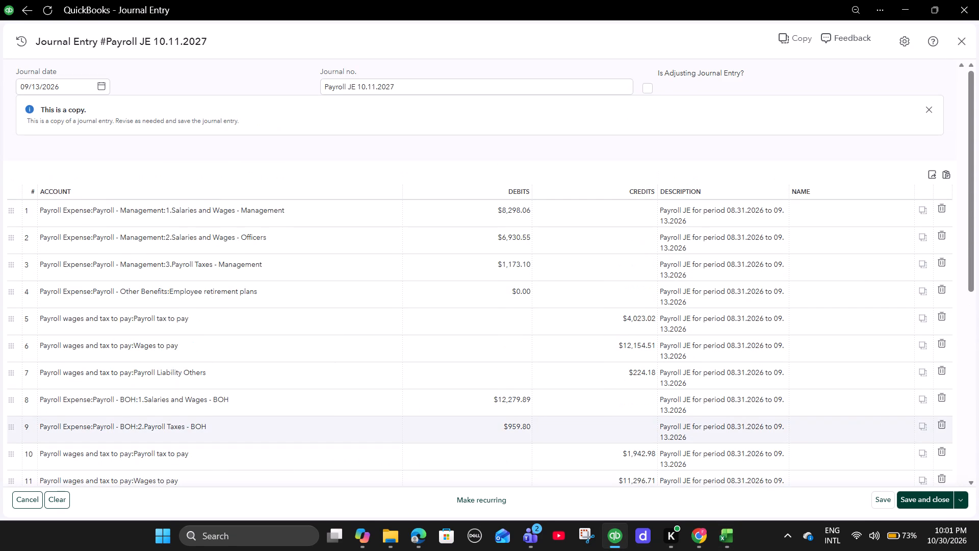
{"action": "left_click", "coordinate": [962, 496]}
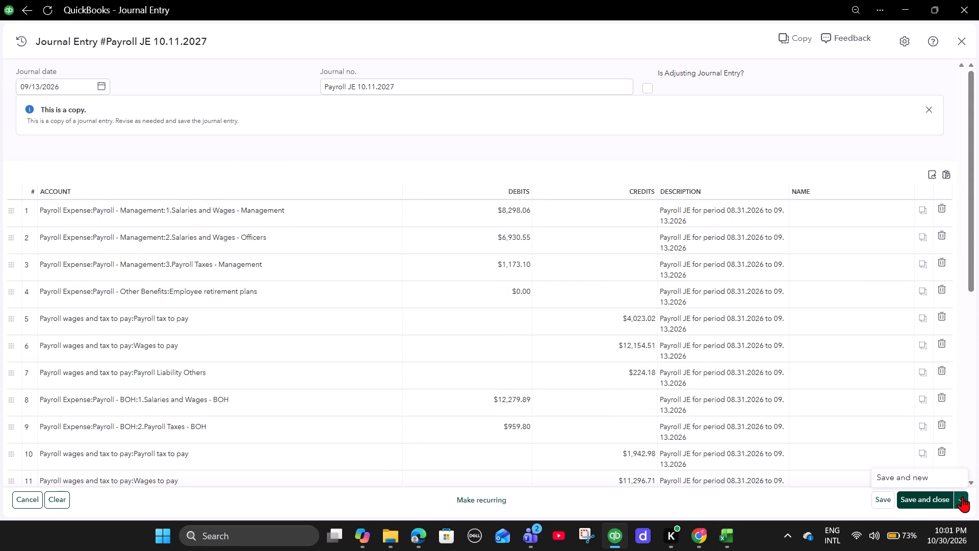
{"action": "left_click", "coordinate": [962, 496]}
{"action": "left_click", "coordinate": [957, 36]}
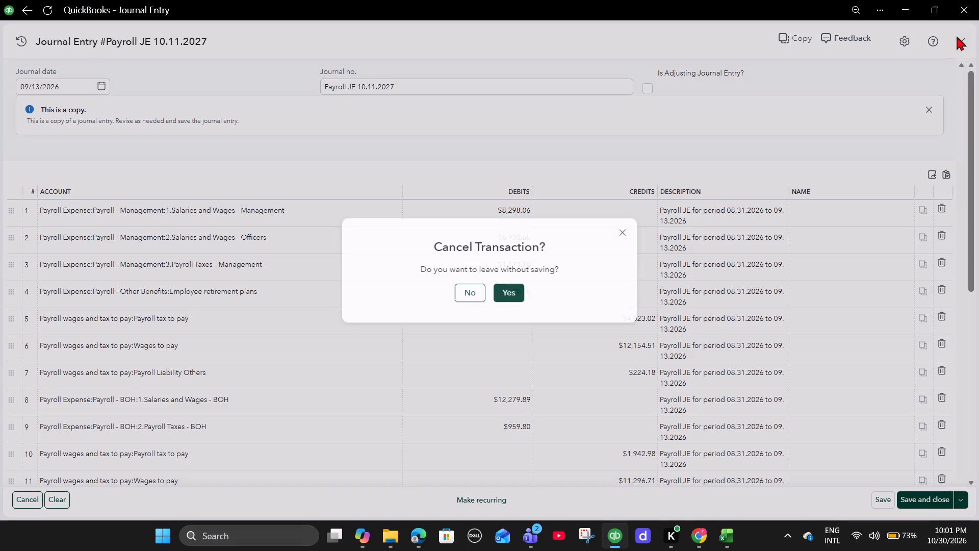
{"action": "left_click", "coordinate": [510, 289]}
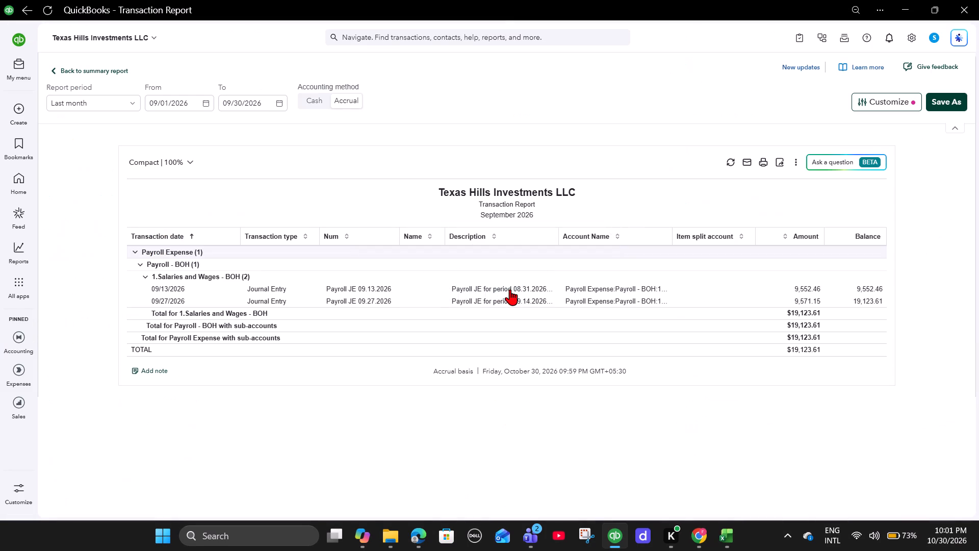
{"action": "left_click", "coordinate": [753, 465]}
In Chrome, open 26.TXHI - Payroll Department wise breakup for 11.24.2025 to 12.07.2025.pdf from the Texas hills Investments Drive folder.
{"action": "left_click", "coordinate": [730, 527]}
{"action": "scroll", "coordinate": [635, 393], "scroll_direction": "up", "scroll_amount": 2}
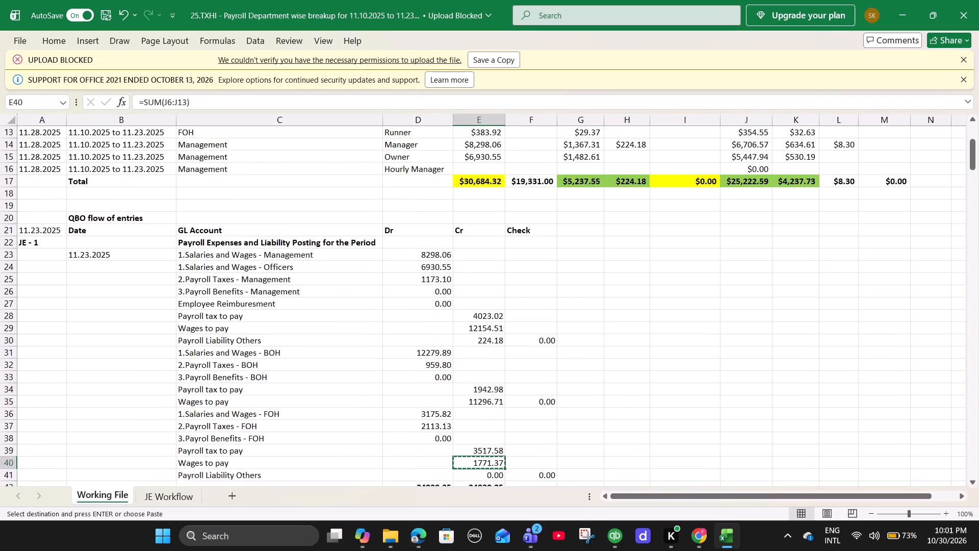
{"action": "scroll", "coordinate": [634, 392], "scroll_direction": "up", "scroll_amount": 12}
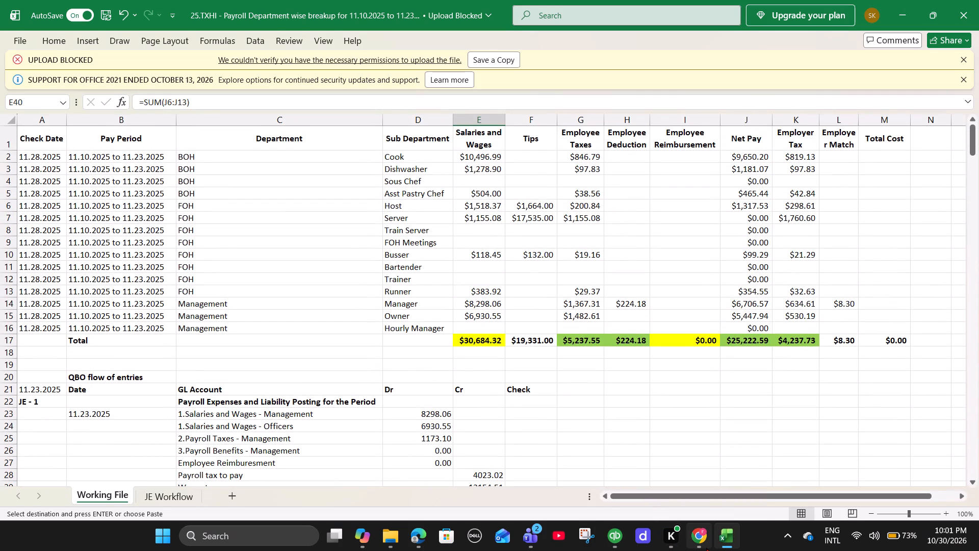
{"action": "left_click", "coordinate": [706, 547]}
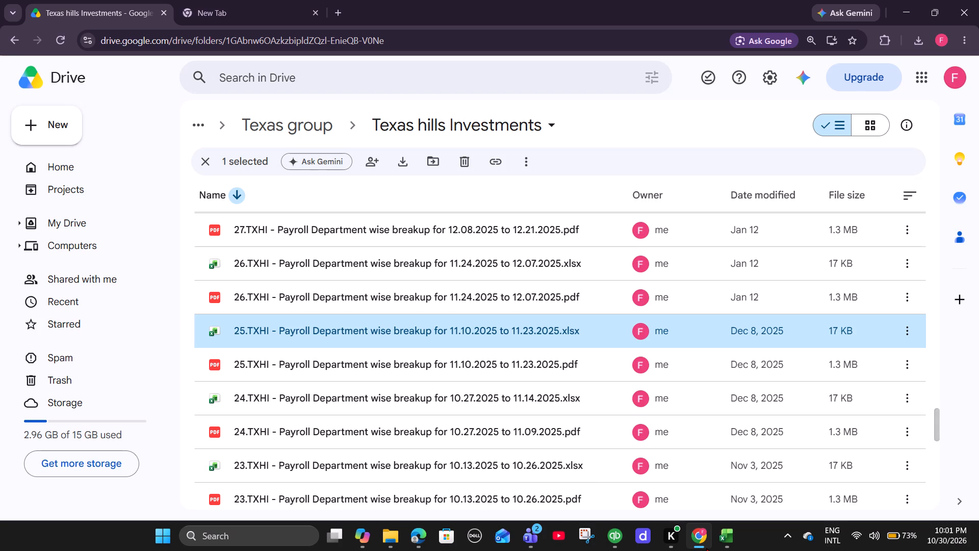
{"action": "double_click", "coordinate": [301, 294]}
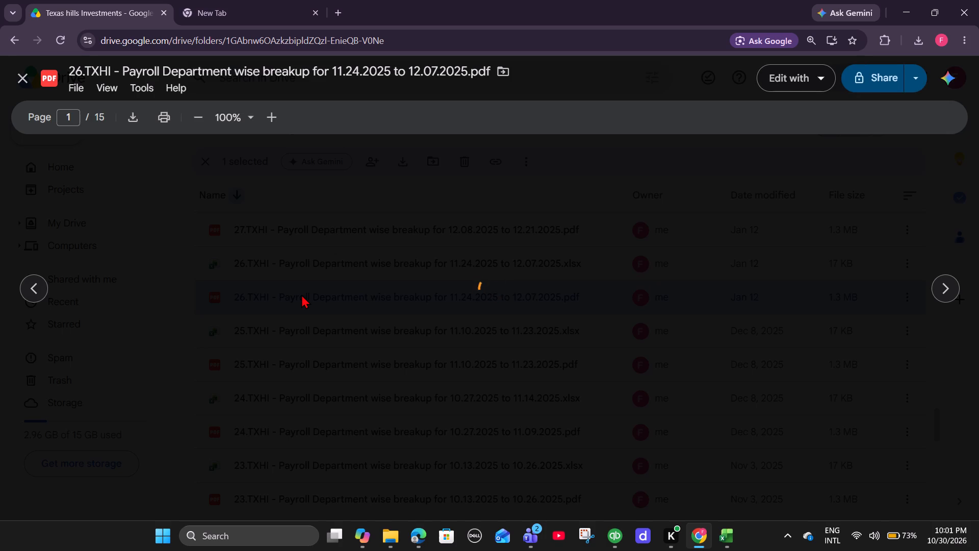
{"action": "left_click", "coordinate": [667, 281]}
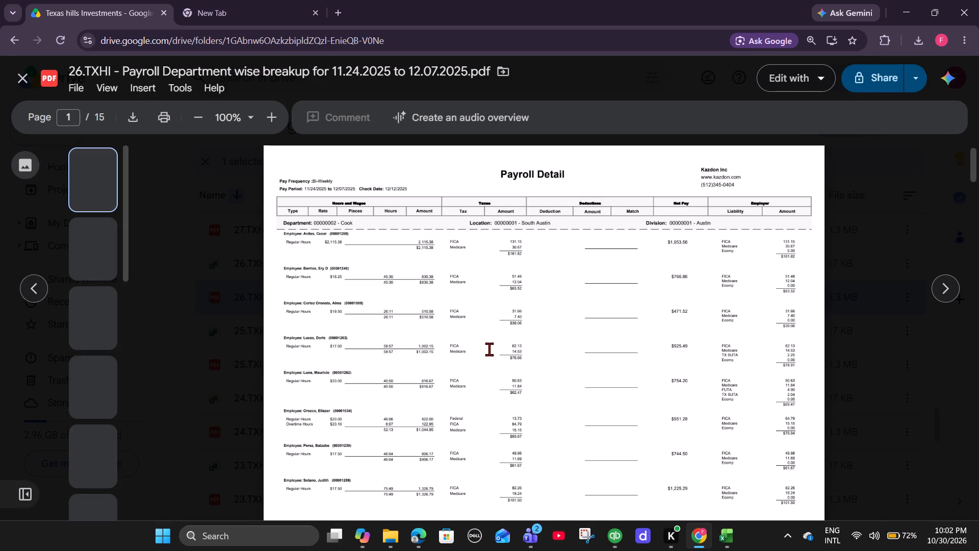
Examine the payroll detail pages through the Cook department totals at a readable zoom.
{"action": "scroll", "coordinate": [484, 337], "scroll_direction": "down", "scroll_amount": 3}
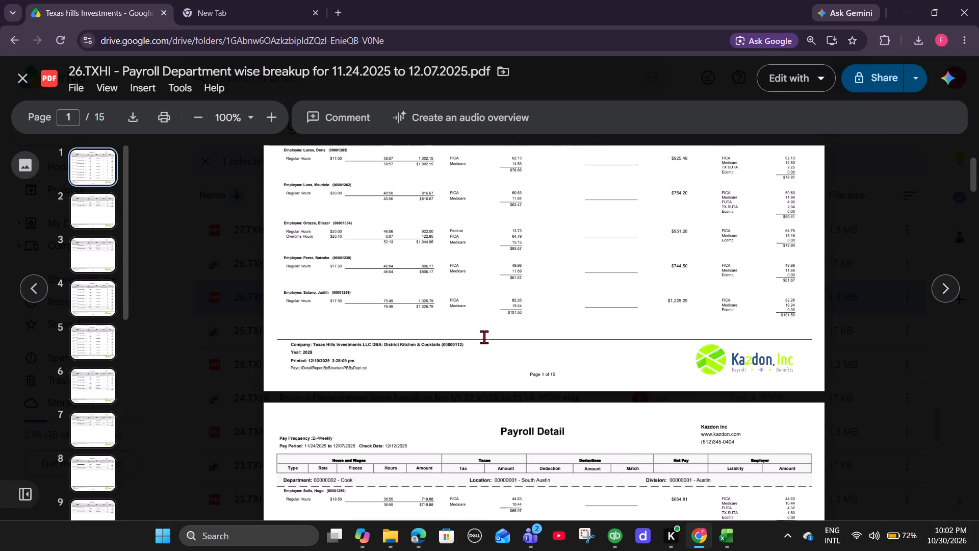
{"action": "key", "text": "ctrl+plus"}
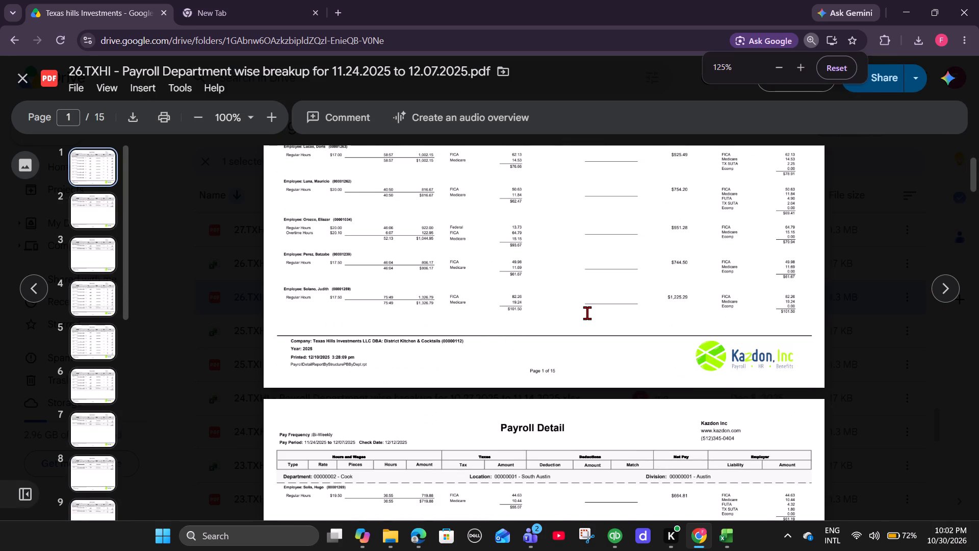
{"action": "key", "text": "ctrl+plus"}
{"action": "key", "text": "ctrl+plus"}
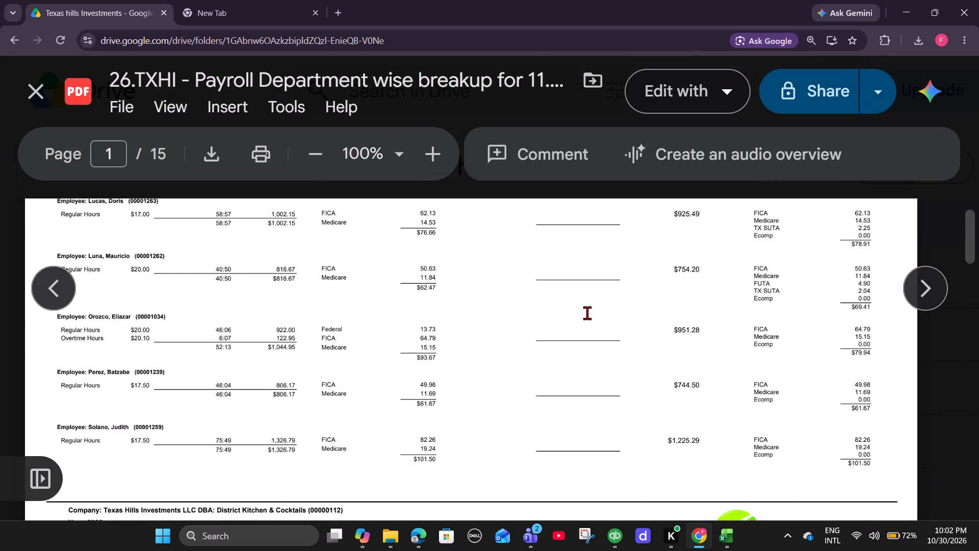
{"action": "scroll", "coordinate": [587, 313], "scroll_direction": "up", "scroll_amount": 1}
{"action": "scroll", "coordinate": [587, 313], "scroll_direction": "down", "scroll_amount": 7}
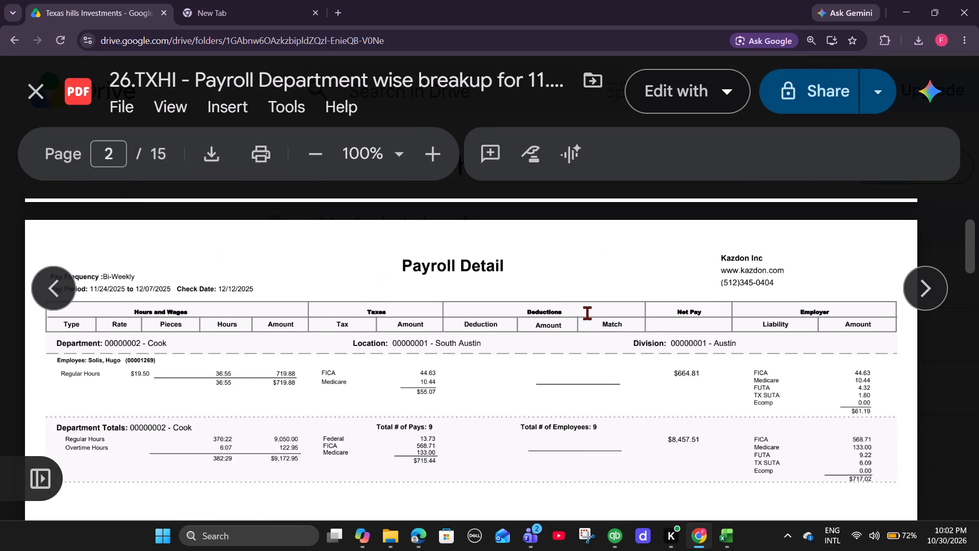
{"action": "key", "text": "ctrl+minus"}
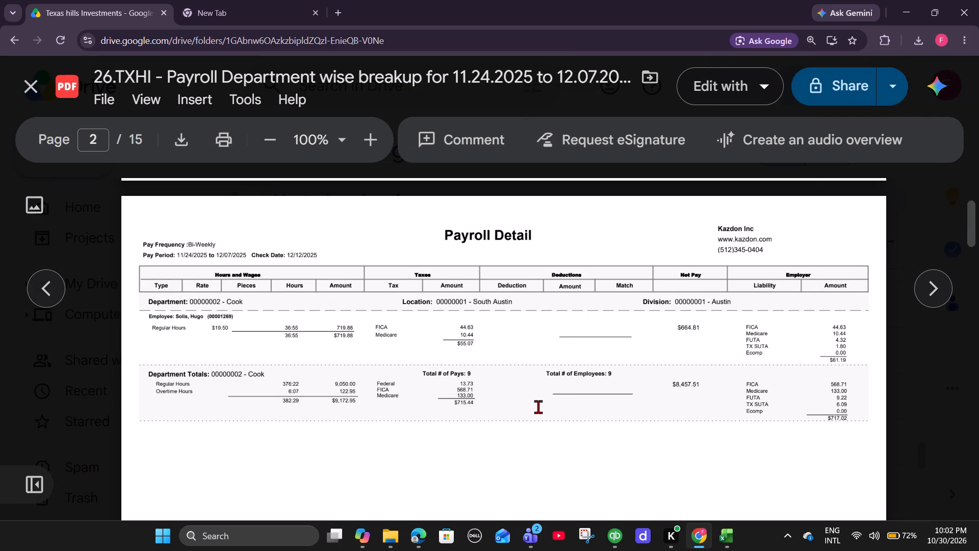
{"action": "scroll", "coordinate": [538, 407], "scroll_direction": "down", "scroll_amount": 1}
In Excel's Working File, clear the payroll amounts in E2:I15 and K2:M15, skipping the Net Pay column.
{"action": "left_click", "coordinate": [733, 532]}
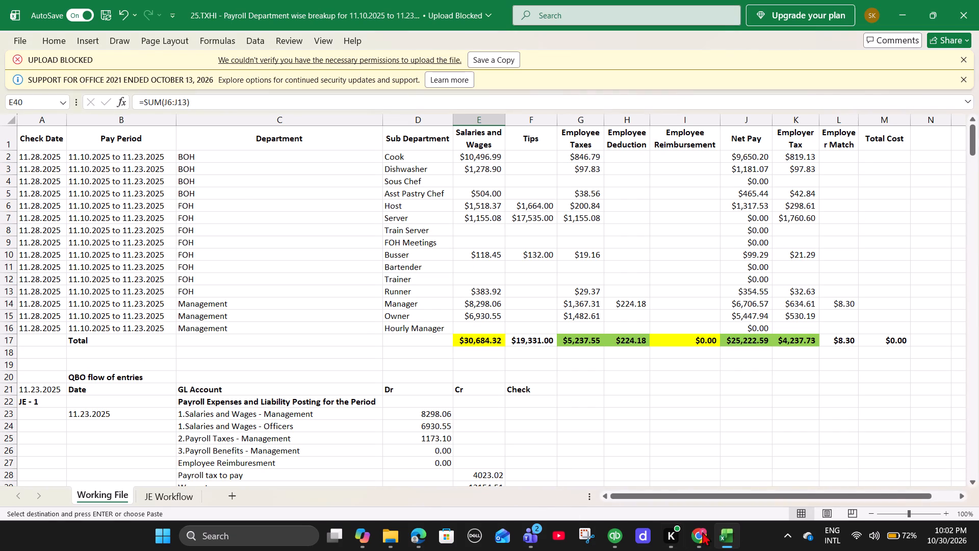
{"action": "scroll", "coordinate": [479, 352], "scroll_direction": "up", "scroll_amount": 2}
{"action": "left_click_drag", "start_coordinate": [455, 154], "coordinate": [675, 236]}
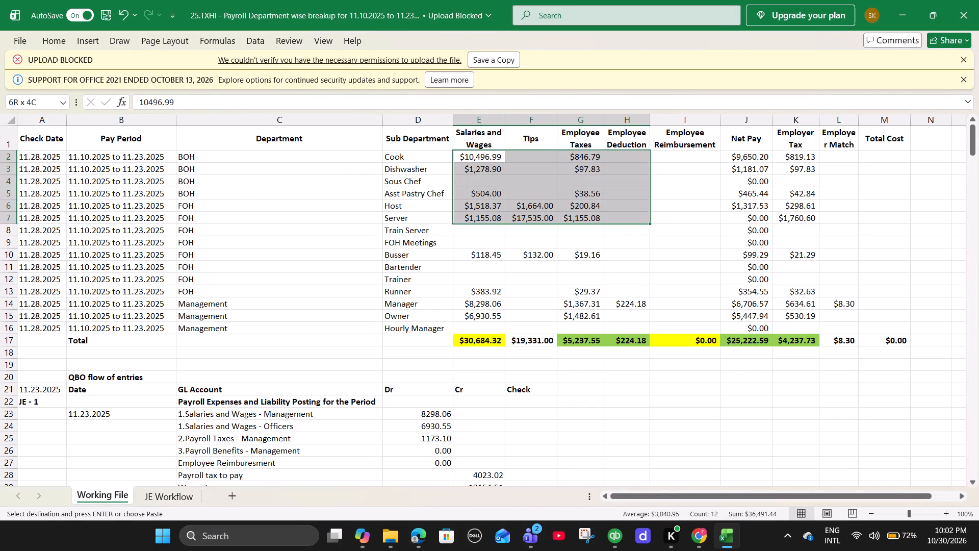
{"action": "left_click_drag", "start_coordinate": [675, 236], "coordinate": [701, 319]}
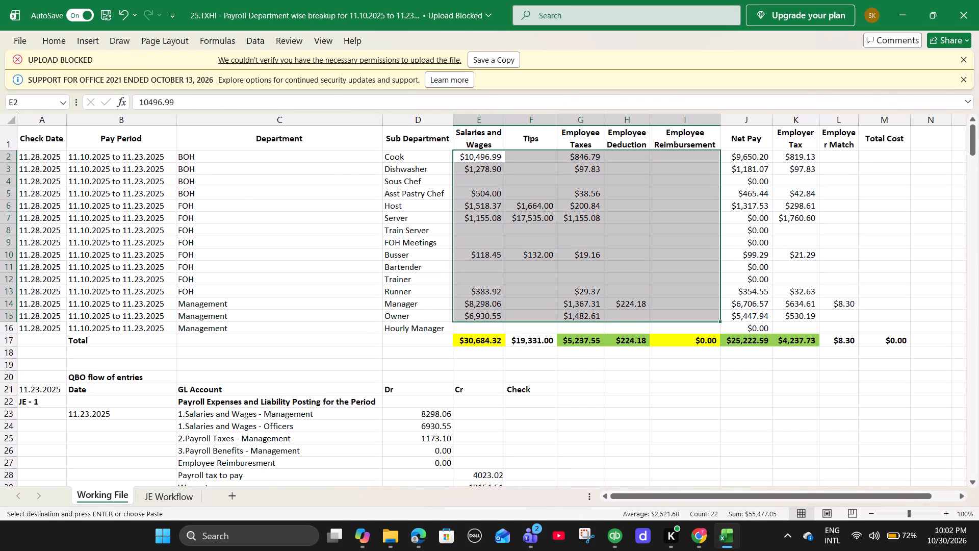
{"action": "key", "text": "Delete"}
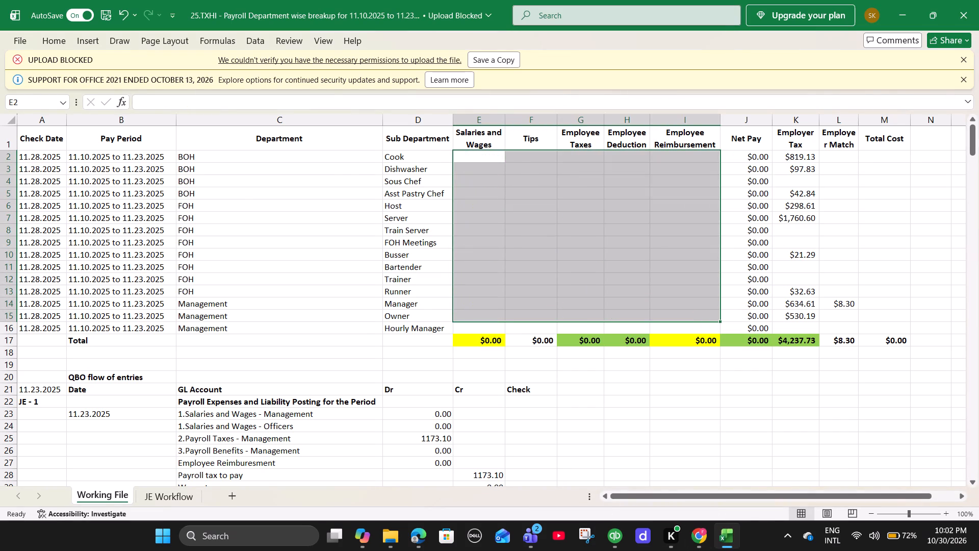
{"action": "left_click_drag", "start_coordinate": [788, 157], "coordinate": [864, 325]}
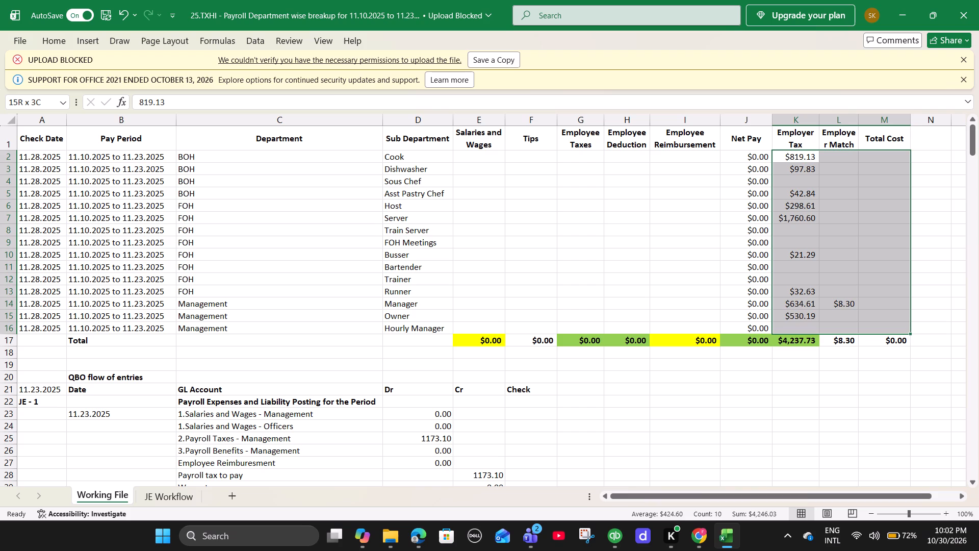
{"action": "left_click_drag", "start_coordinate": [864, 325], "coordinate": [864, 312]}
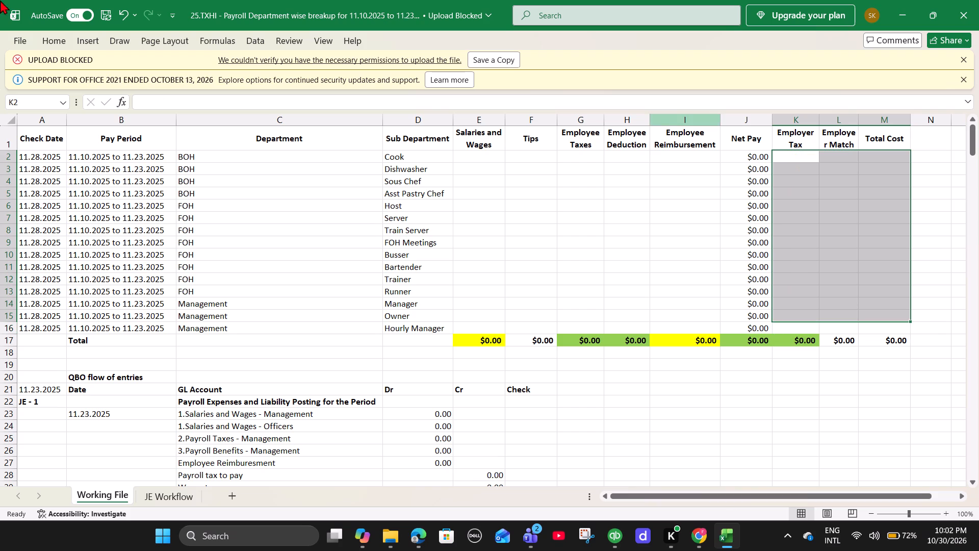
Enter the Cook department's salaries and wages total from the Chrome payroll PDF, 9172.95, in Excel cell E2.
{"action": "left_click", "coordinate": [478, 161]}
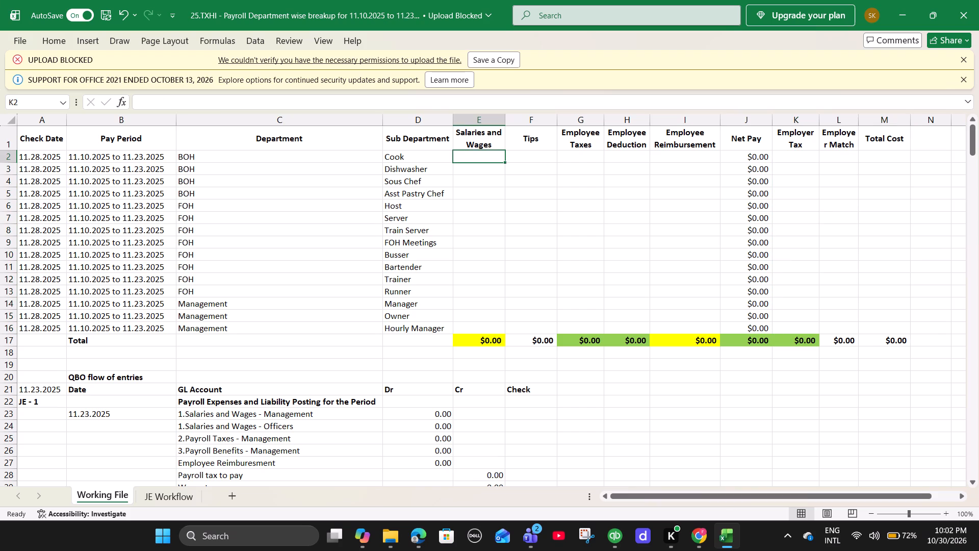
{"action": "key", "text": "alt+Tab"}
{"action": "key", "text": "alt+Tab"}
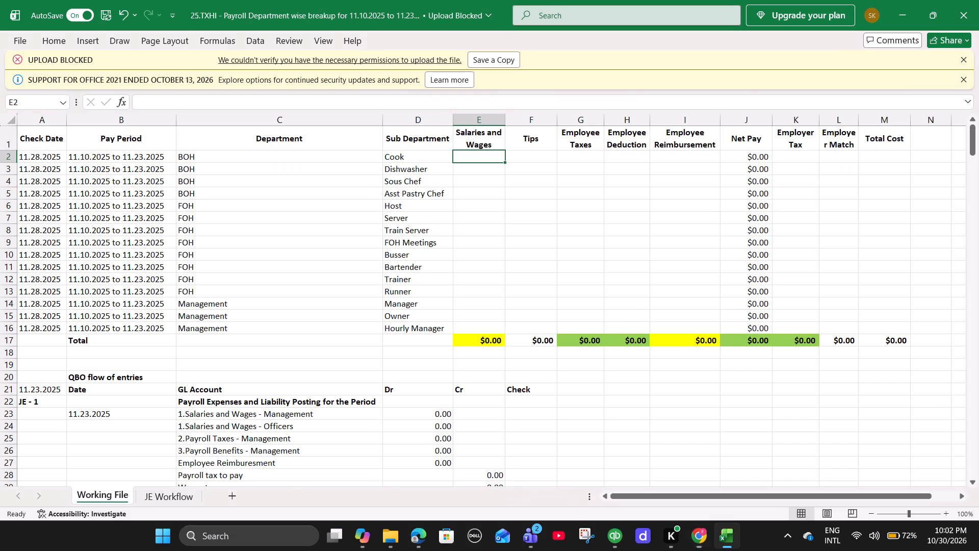
{"action": "key", "text": "alt+Tab"}
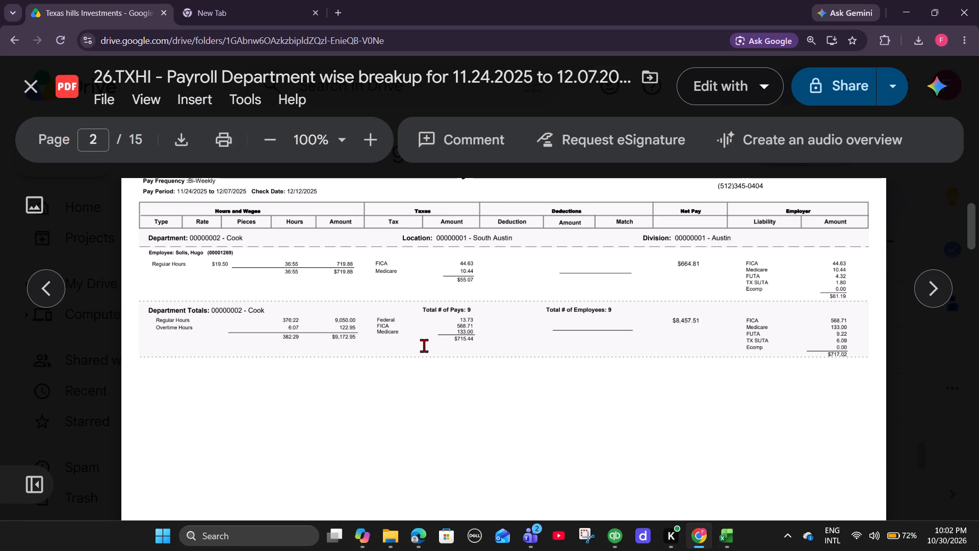
{"action": "scroll", "coordinate": [424, 345], "scroll_direction": "down", "scroll_amount": 1}
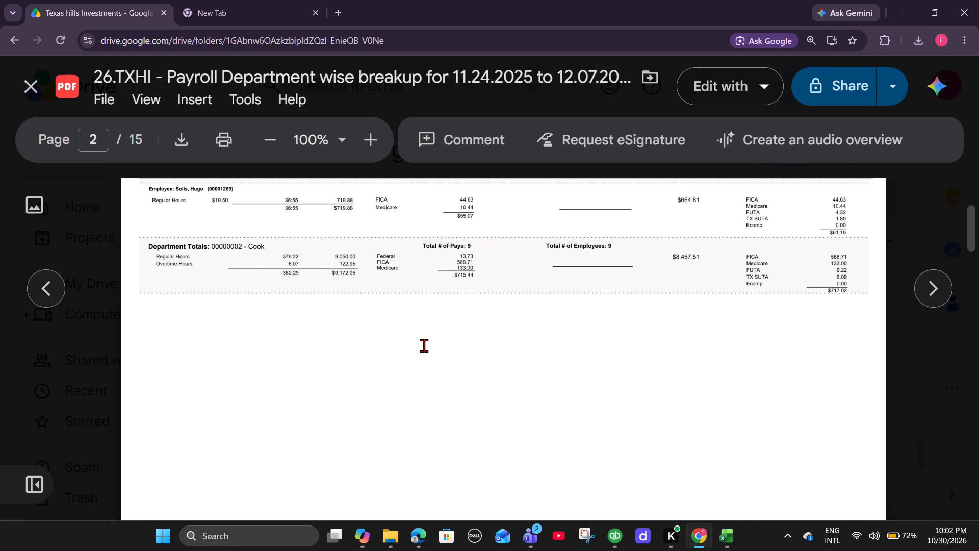
{"action": "key", "text": "alt+Tab"}
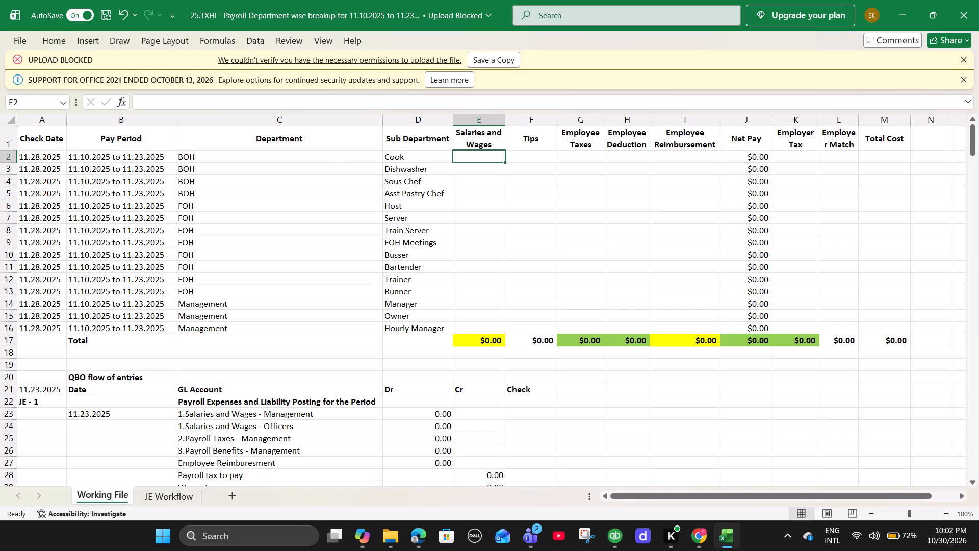
{"action": "type", "text": "91"}
{"action": "key", "text": "alt+Tab"}
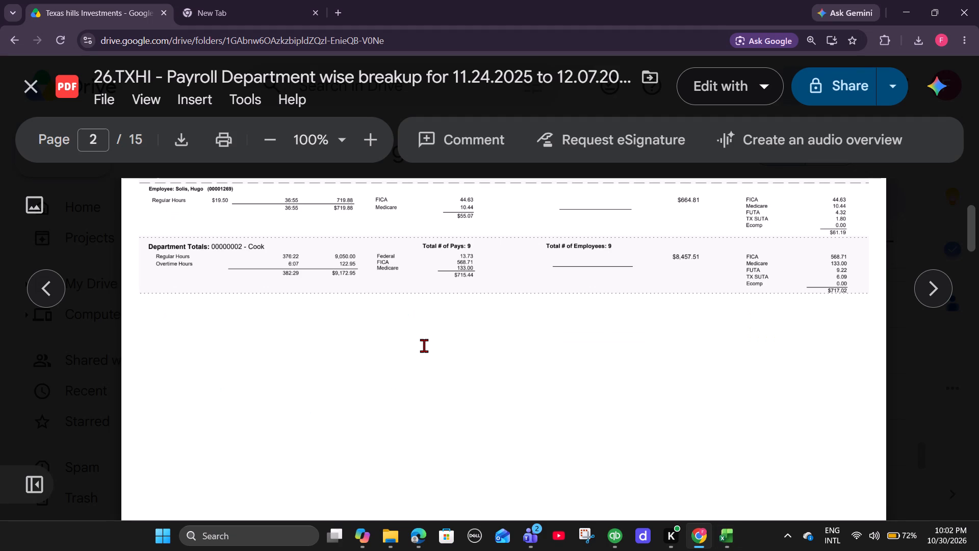
{"action": "key", "text": "alt+Tab"}
{"action": "type", "text": "72."}
{"action": "key", "text": "alt+Tab"}
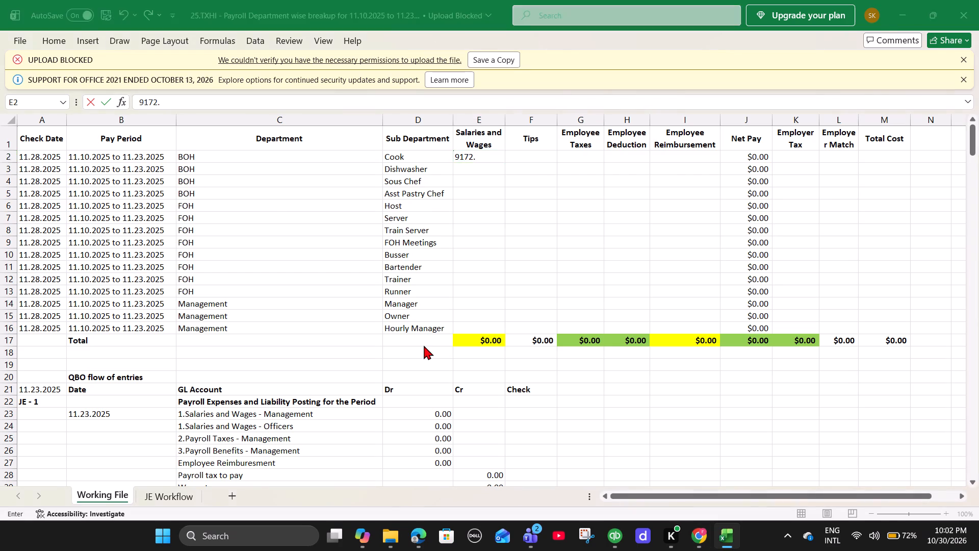
{"action": "key", "text": "alt+Tab"}
{"action": "type", "text": "95"}
{"action": "key", "text": "Right"}
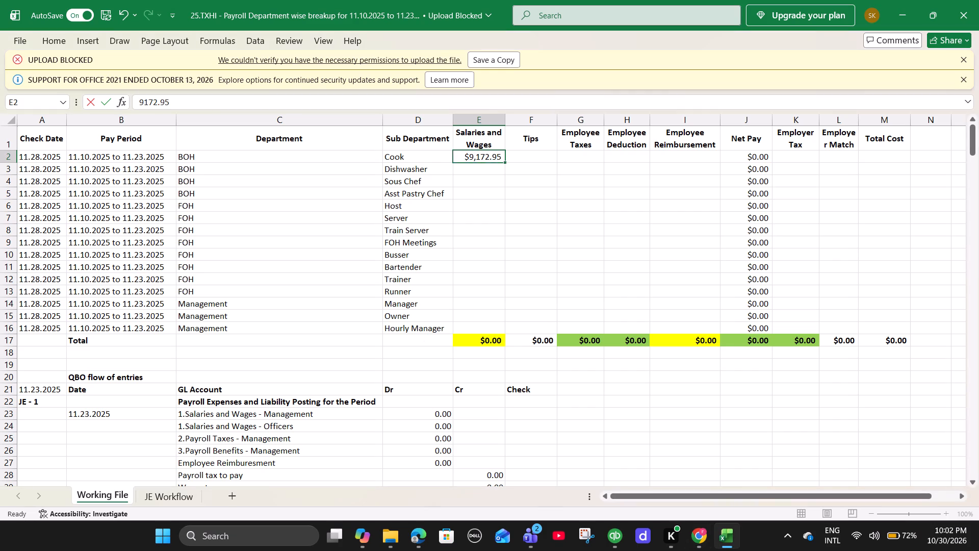
Enter the Cook department's employee taxes total from the payroll PDF, 715.44, in G2.
{"action": "key", "text": "Right"}
{"action": "key", "text": "alt+Tab"}
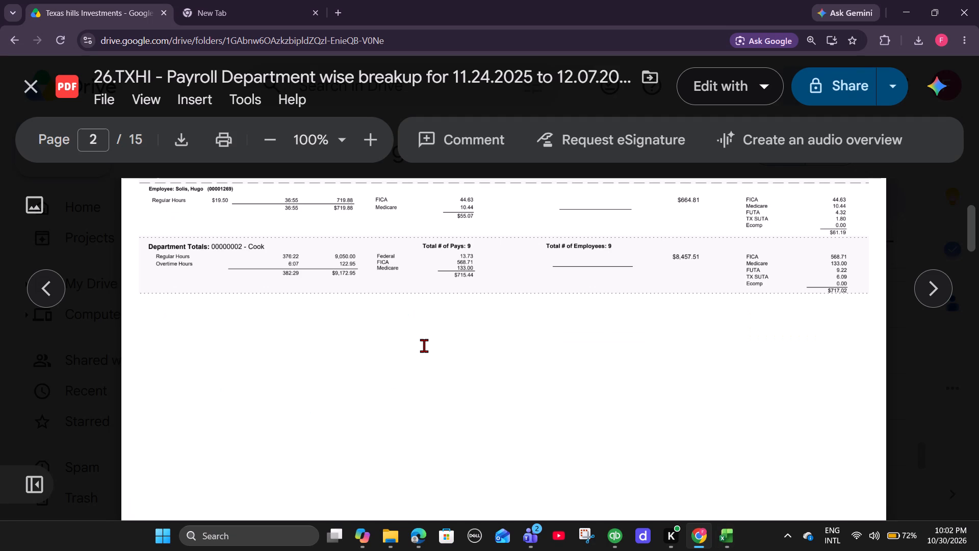
{"action": "key", "text": "alt+Tab"}
{"action": "type", "text": "715.44"}
{"action": "key", "text": "Right"}
Enter the Cook department's employer tax total from the payroll PDF, 717.02, in K2.
{"action": "key", "text": "alt+Tab"}
{"action": "key", "text": "alt+Tab"}
{"action": "key", "text": "Right"}
{"action": "key", "text": "Right"}
{"action": "key", "text": "Right"}
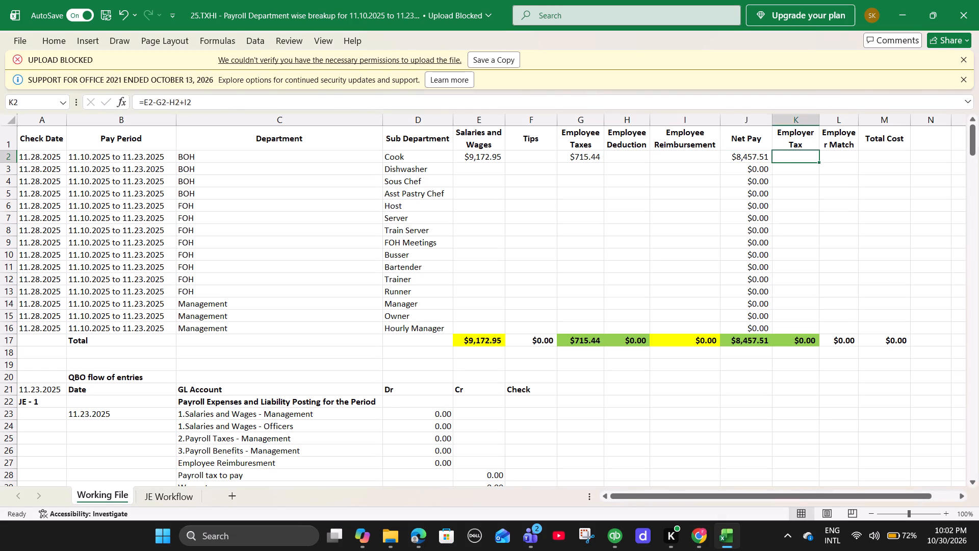
{"action": "key", "text": "alt+Tab"}
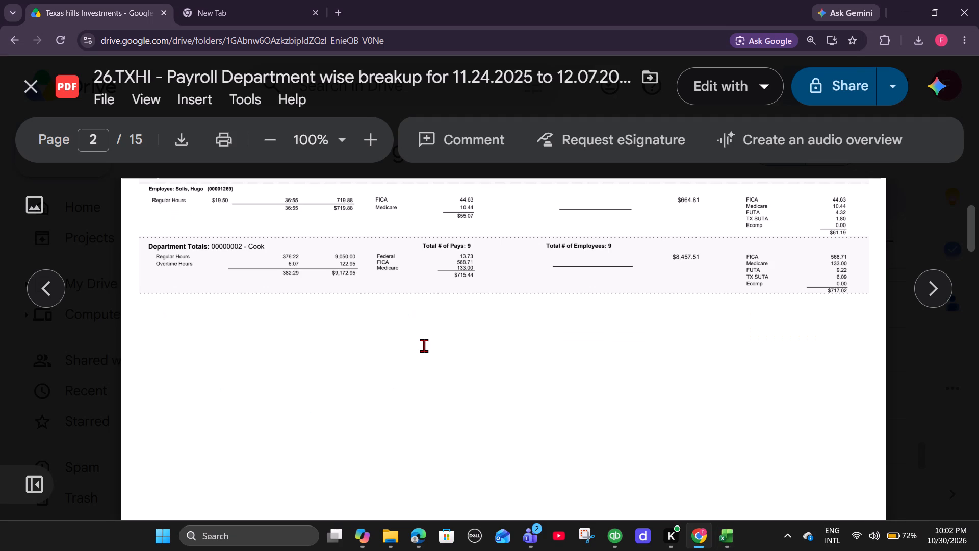
{"action": "key", "text": "alt+Tab"}
{"action": "type", "text": "717.02"}
{"action": "key", "text": "Right"}
Find the Dishwasher department totals on page 3 of the payroll PDF and enter 1195.40 as its salaries and wages in E3.
{"action": "key", "text": "alt+Tab"}
{"action": "scroll", "coordinate": [440, 345], "scroll_direction": "down", "scroll_amount": 2}
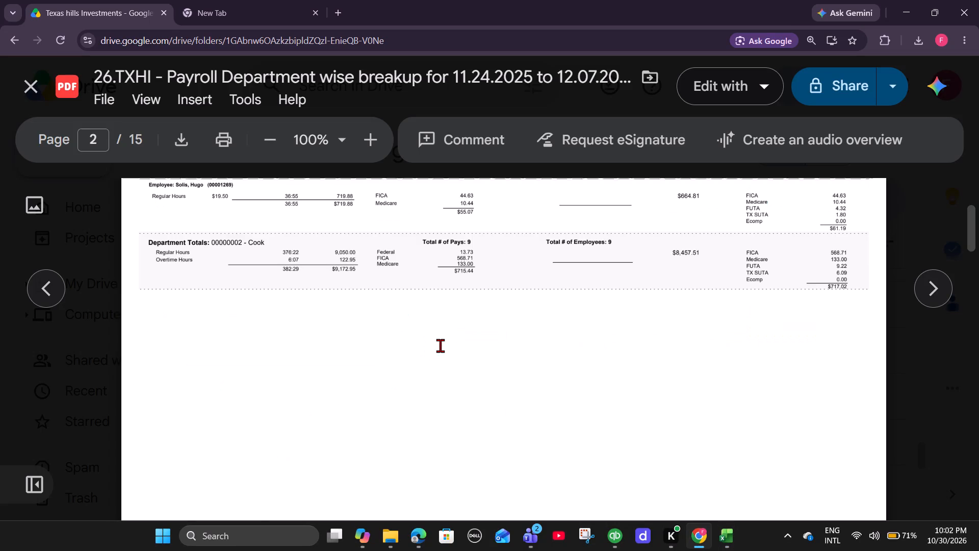
{"action": "scroll", "coordinate": [440, 345], "scroll_direction": "down", "scroll_amount": 7}
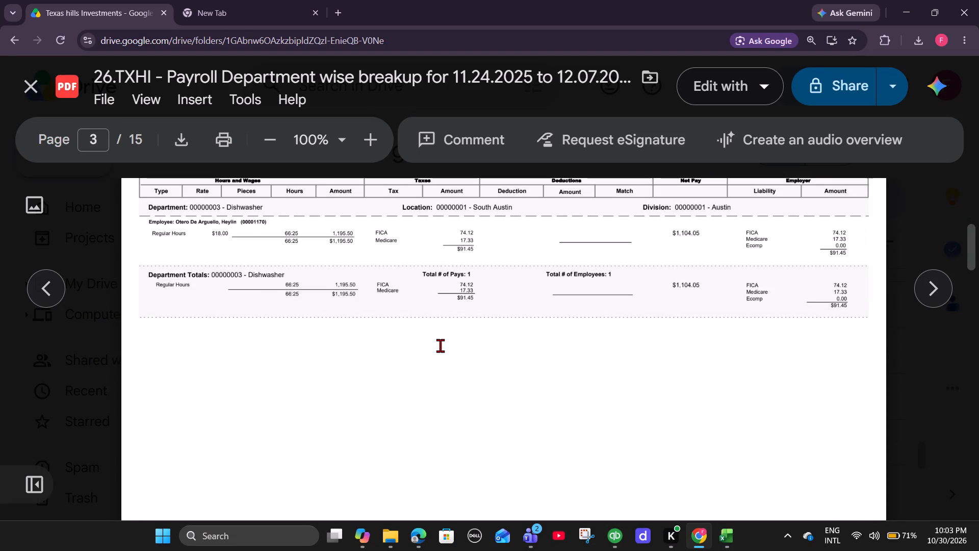
{"action": "key", "text": "alt+Tab"}
{"action": "left_click", "coordinate": [483, 168]}
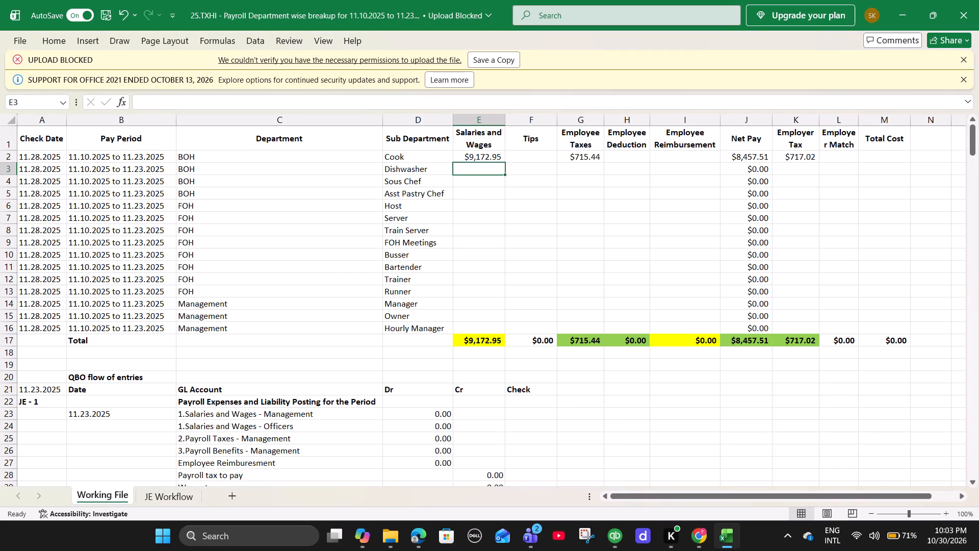
{"action": "key", "text": "alt+Tab"}
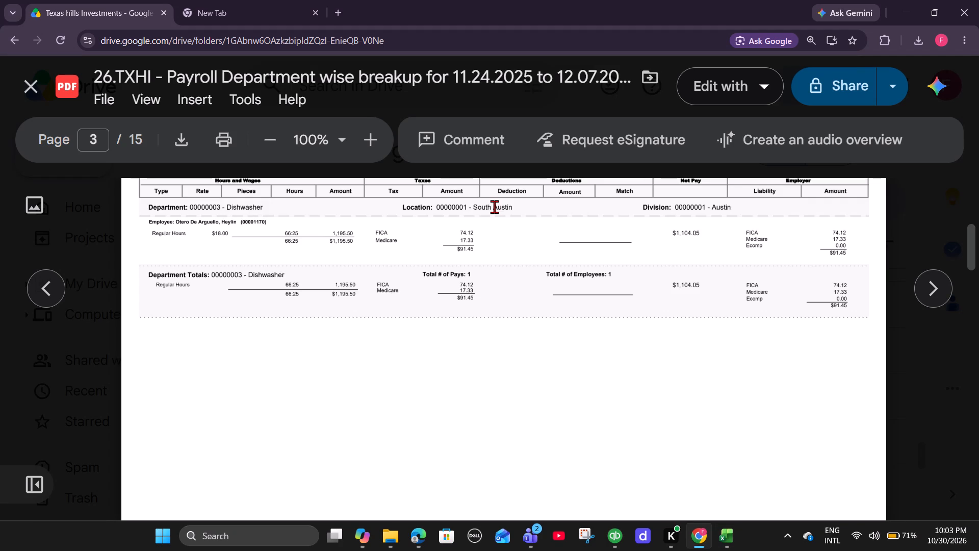
{"action": "key", "text": "alt+Tab"}
{"action": "type", "text": "1195.40"}
{"action": "key", "text": "Right"}
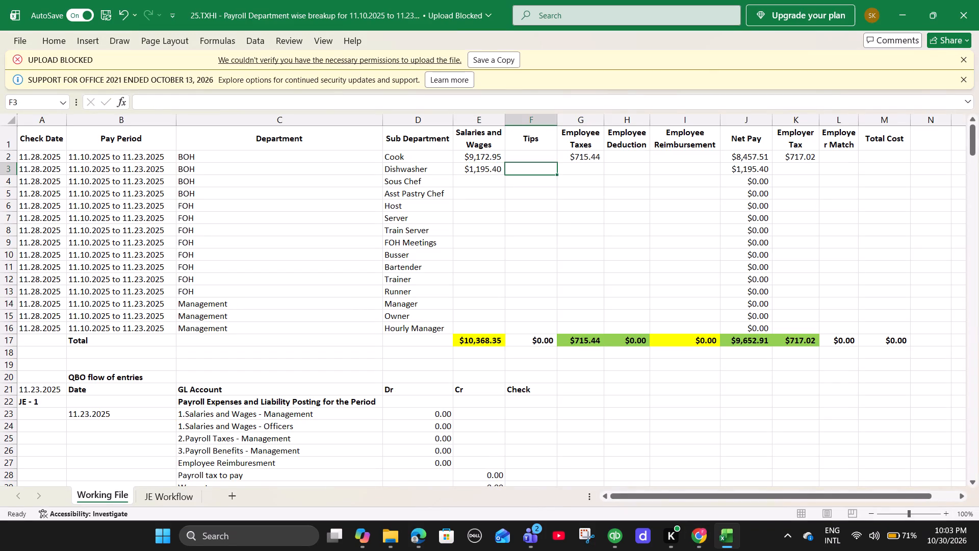
Recheck the Dishwasher wages against the payroll PDF and correct E3 to 1195.50.
{"action": "key", "text": "alt+Tab"}
{"action": "key", "text": "alt+Tab"}
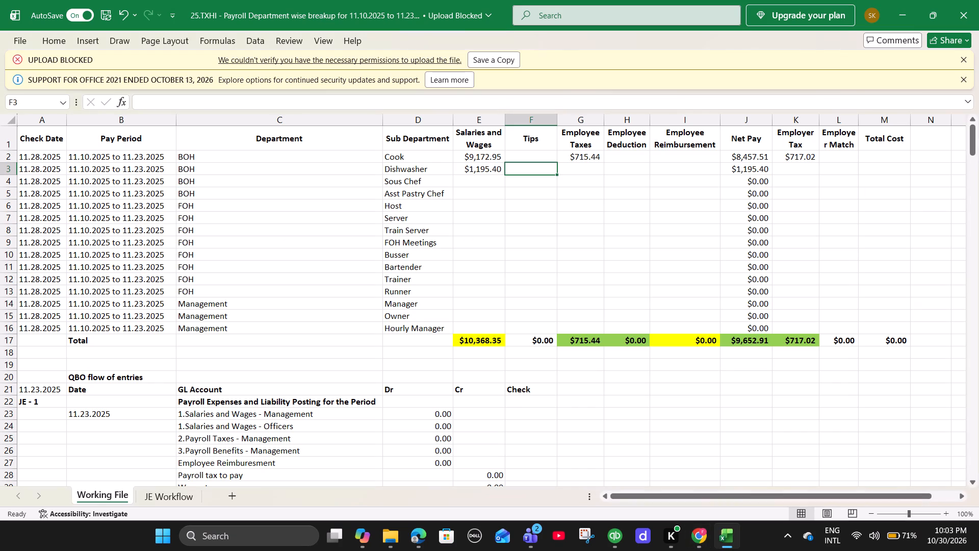
{"action": "left_click", "coordinate": [467, 170]}
{"action": "left_click", "coordinate": [210, 99]}
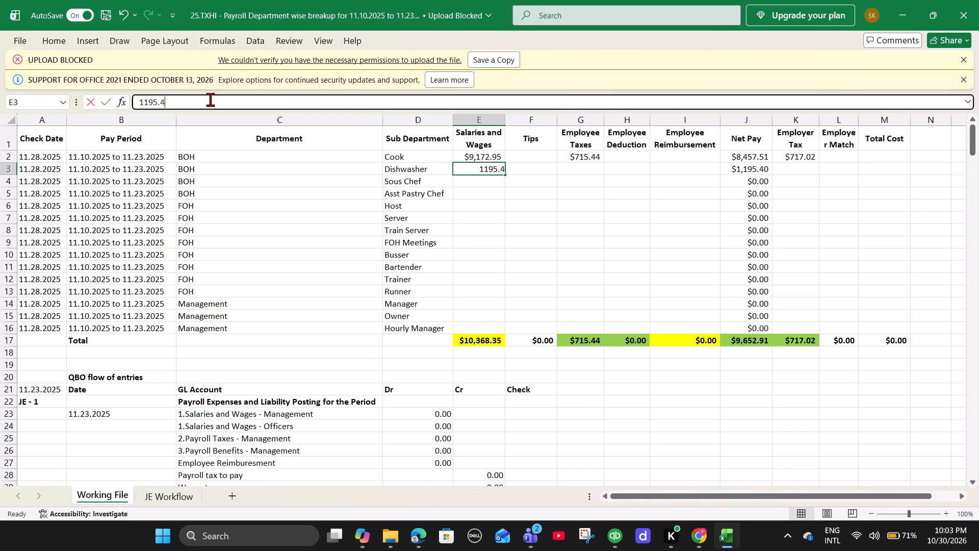
{"action": "key", "text": "BackSpace"}
{"action": "type", "text": "50"}
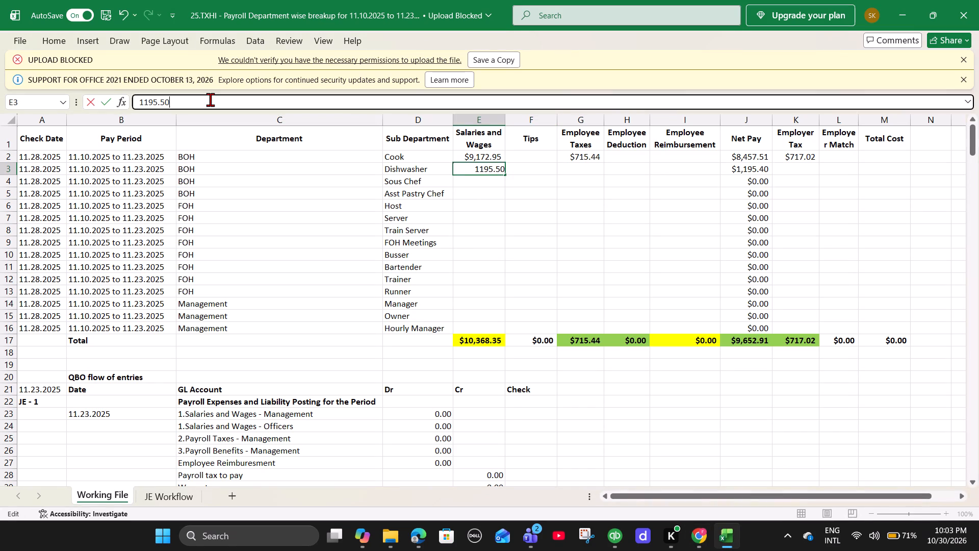
{"action": "key", "text": "Right"}
{"action": "key", "text": "Right"}
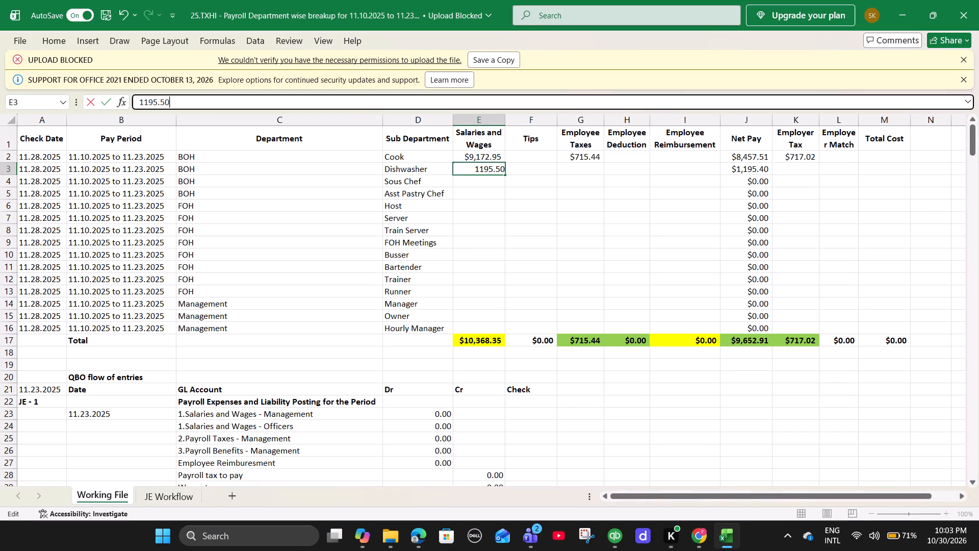
{"action": "left_click", "coordinate": [498, 188]}
Enter 91.45 from the payroll PDF as the Dishwasher department's employee taxes in G3 and employer tax in K3.
{"action": "left_click", "coordinate": [584, 164]}
{"action": "key", "text": "alt+Tab"}
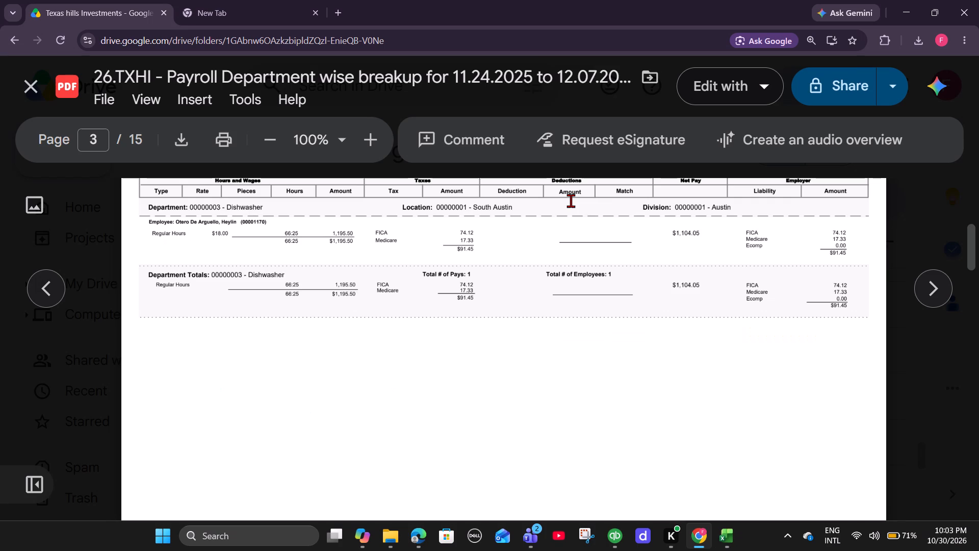
Enter 91.45 from the payroll PDF as the Dishwasher department's employee taxes in G3 and employer tax in K3.
{"action": "key", "text": "alt+Tab"}
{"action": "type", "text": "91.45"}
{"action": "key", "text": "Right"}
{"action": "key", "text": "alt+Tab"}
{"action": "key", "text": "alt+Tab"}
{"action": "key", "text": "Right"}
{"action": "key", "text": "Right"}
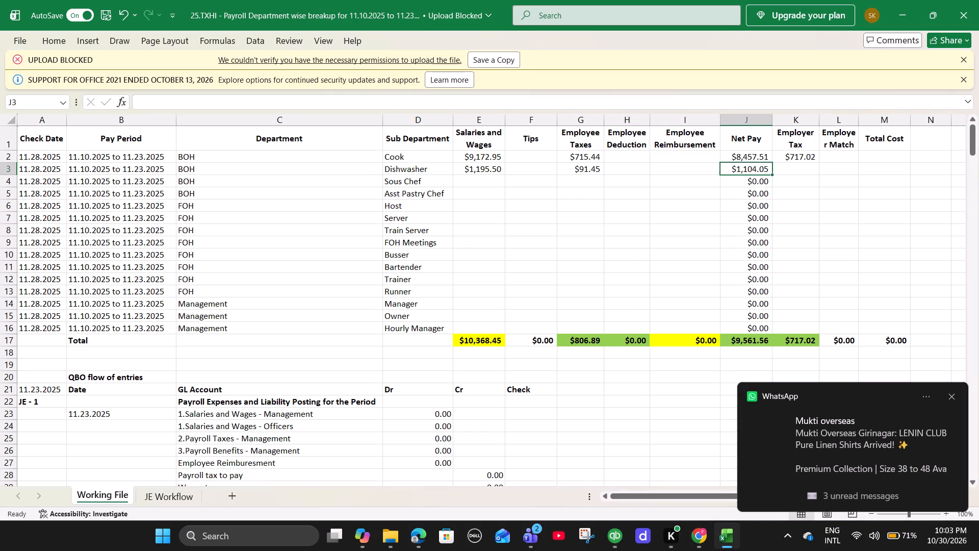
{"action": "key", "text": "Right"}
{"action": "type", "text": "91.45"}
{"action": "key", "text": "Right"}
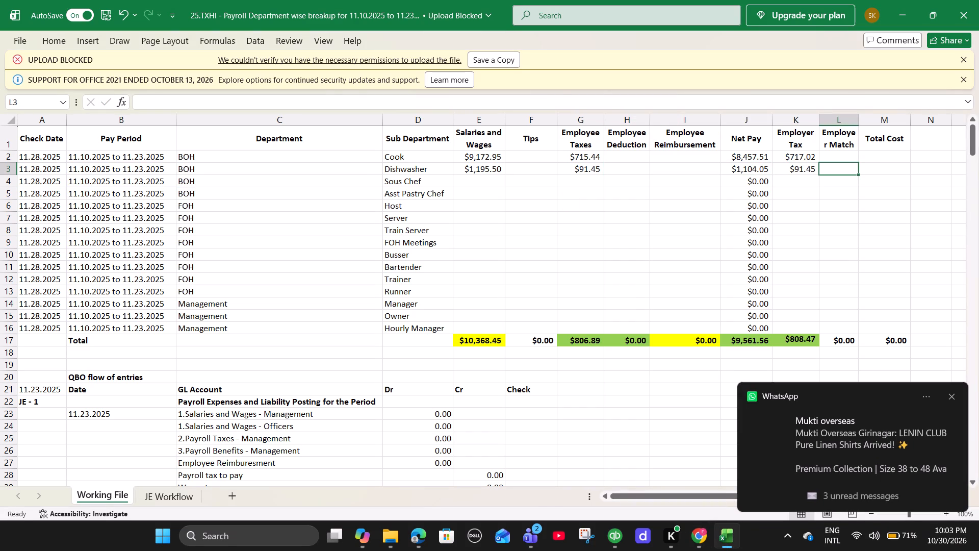
{"action": "left_click", "coordinate": [949, 396]}
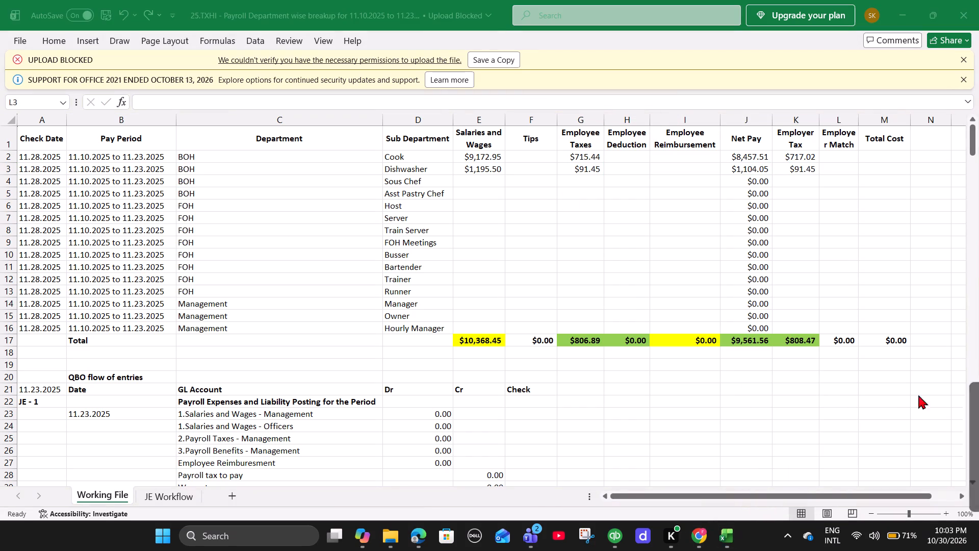
Find the Host department totals on page 4 of the payroll PDF and select the Host salaries and wages cell E6.
{"action": "key", "text": "alt+Tab"}
{"action": "scroll", "coordinate": [463, 286], "scroll_direction": "down", "scroll_amount": 4}
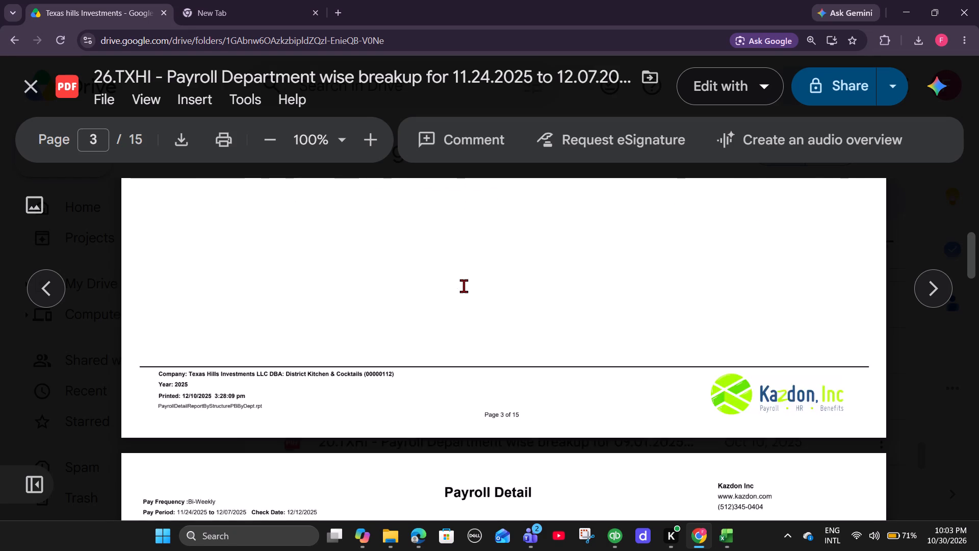
{"action": "scroll", "coordinate": [463, 286], "scroll_direction": "down", "scroll_amount": 8}
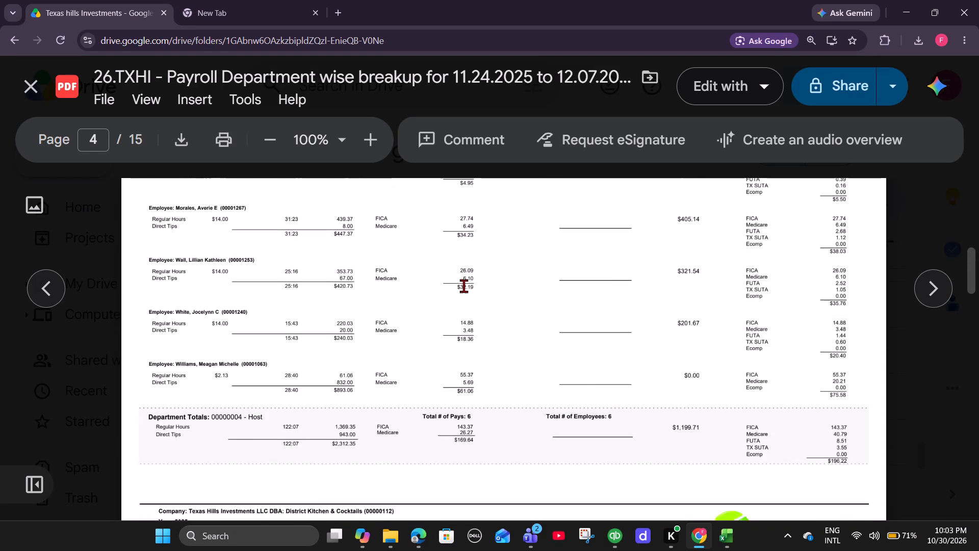
{"action": "scroll", "coordinate": [463, 286], "scroll_direction": "down", "scroll_amount": 2}
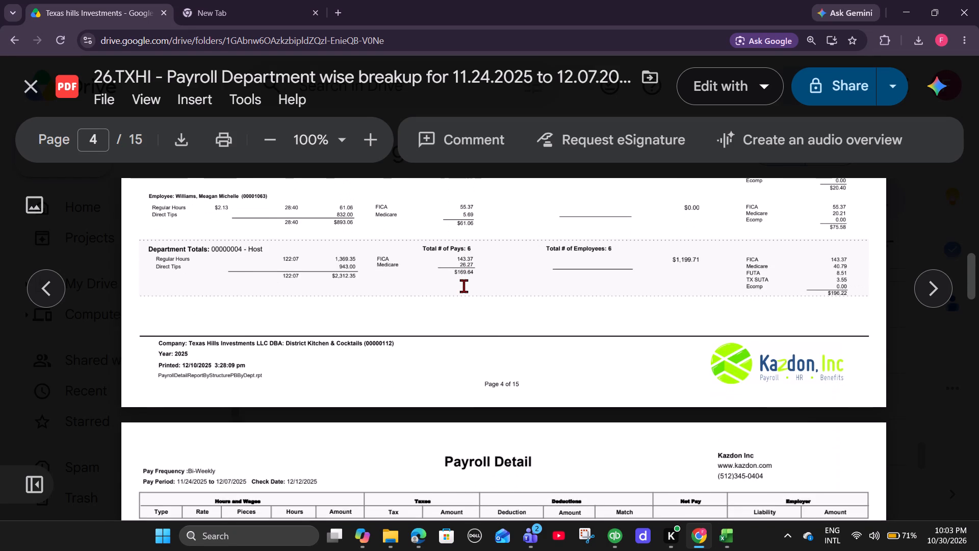
{"action": "key", "text": "alt+Tab"}
{"action": "left_click", "coordinate": [480, 204]}
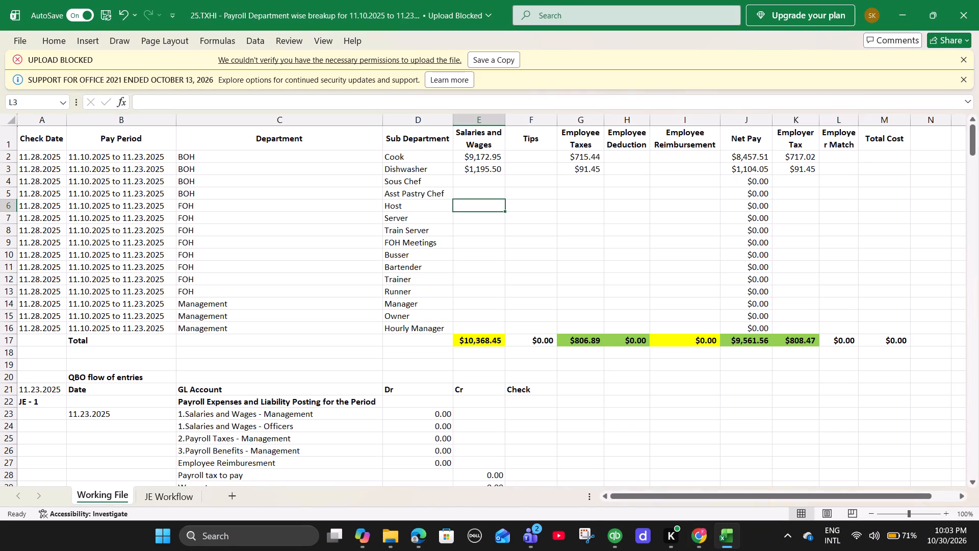
Enter the Host department's salaries and wages of 1369.35 and tips of 943 from page 4 of the payroll PDF in E6 and F6.
{"action": "key", "text": "alt+Tab"}
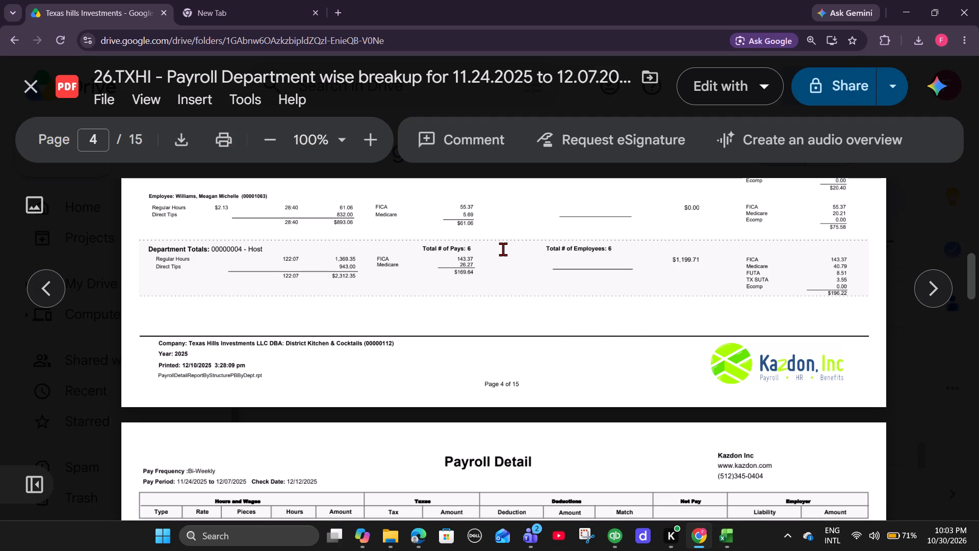
{"action": "key", "text": "alt+Tab"}
{"action": "type", "text": "1369."}
{"action": "key", "text": "alt+Tab"}
{"action": "key", "text": "alt+Tab"}
{"action": "type", "text": "35"}
{"action": "key", "text": "Right"}
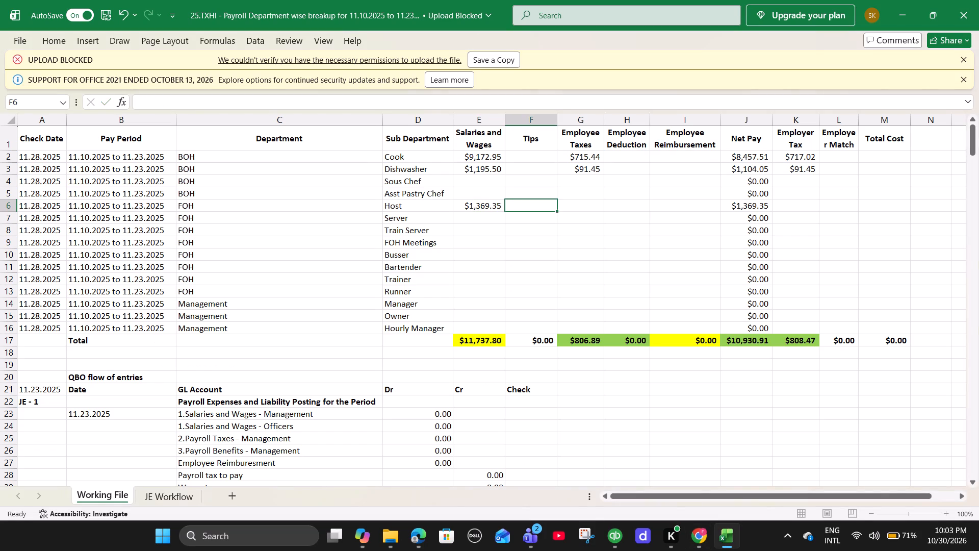
{"action": "key", "text": "alt+Tab"}
{"action": "key", "text": "alt+Tab"}
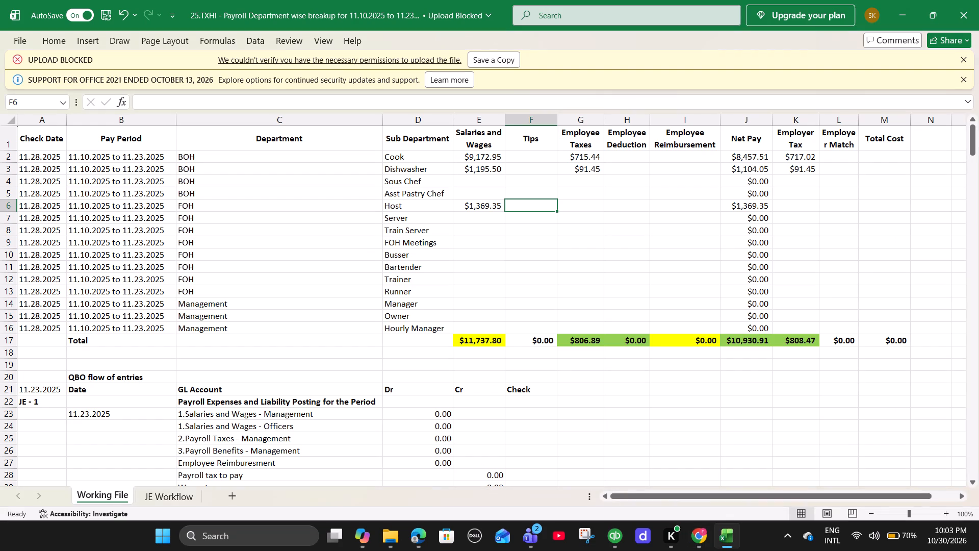
{"action": "type", "text": "943"}
{"action": "key", "text": "Right"}
Enter the Host department's employee taxes total from the payroll PDF, 169.64, in G6.
{"action": "key", "text": "alt+Tab"}
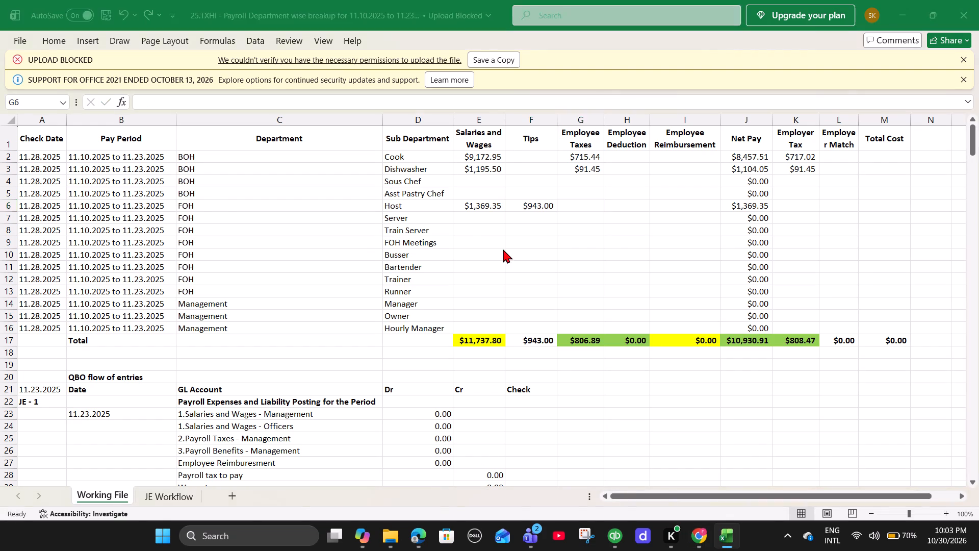
{"action": "key", "text": "alt+Tab"}
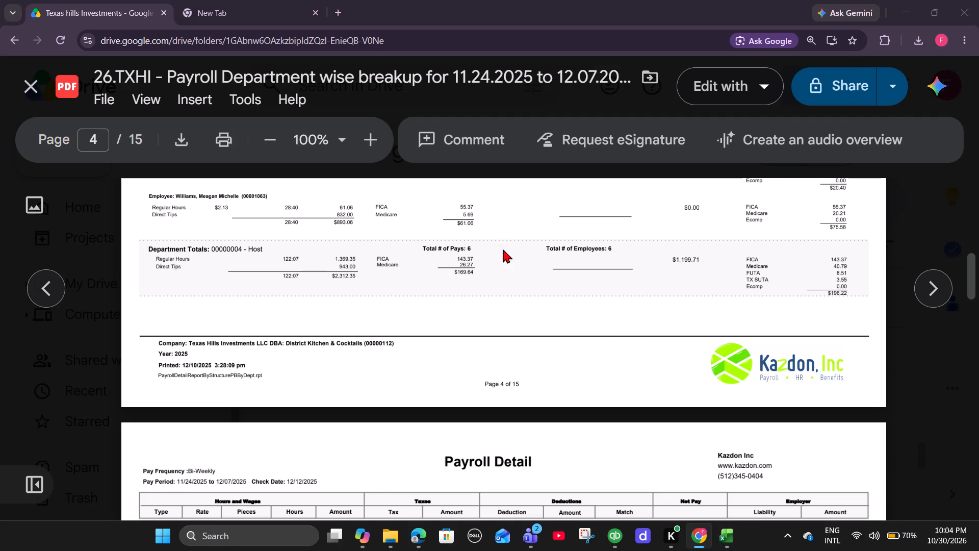
{"action": "type", "text": "169."}
{"action": "key", "text": "alt+Tab"}
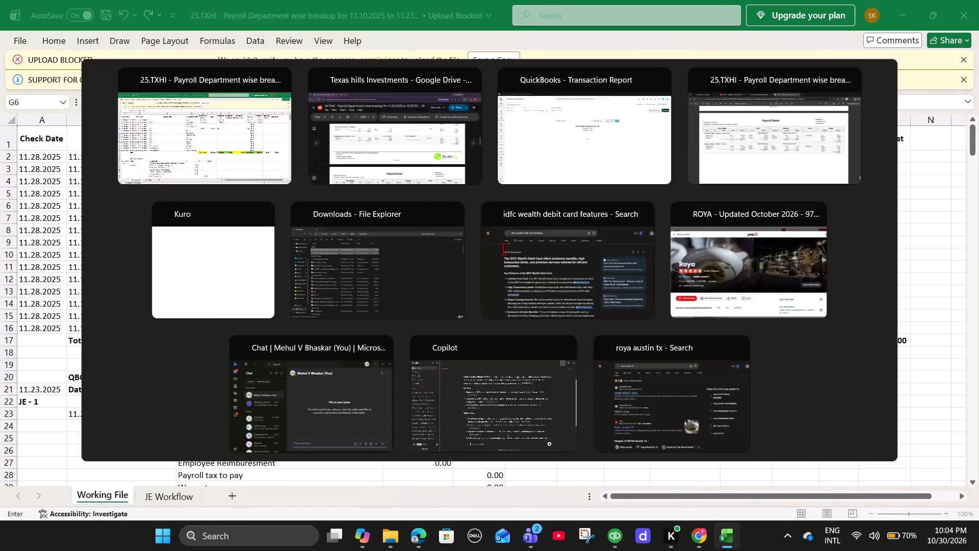
{"action": "key", "text": "alt+Tab"}
{"action": "type", "text": "64"}
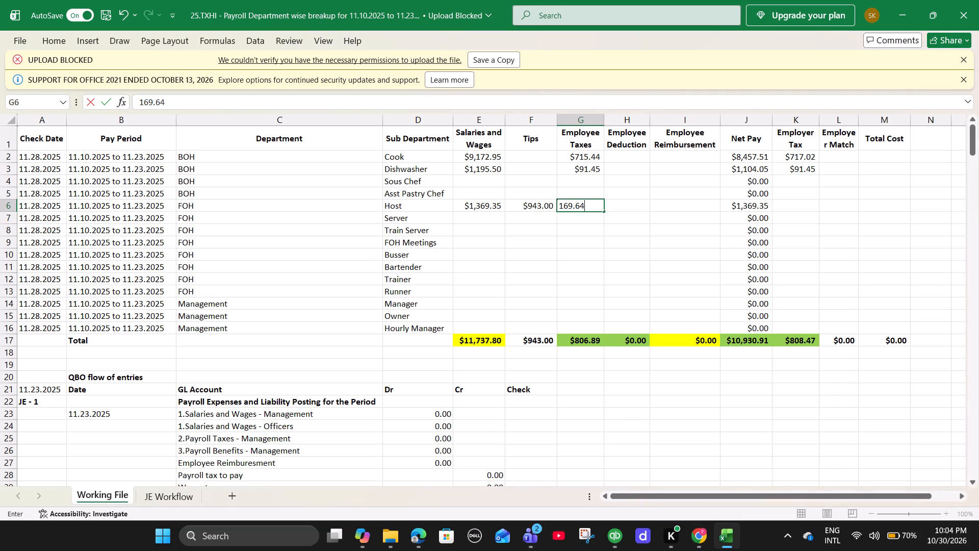
{"action": "key", "text": "Right"}
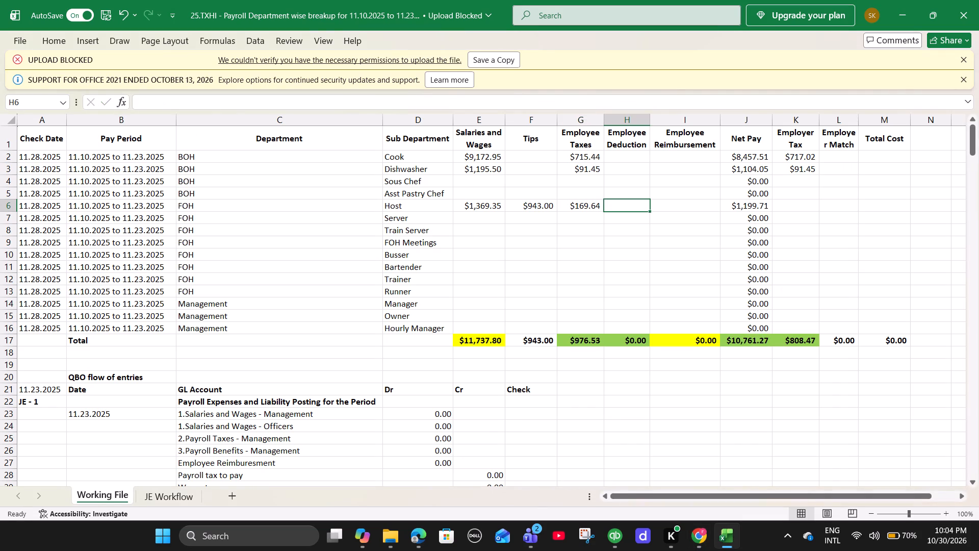
Enter the Host department's employer tax total from the payroll PDF, 196.22, in K6.
{"action": "key", "text": "alt+Tab"}
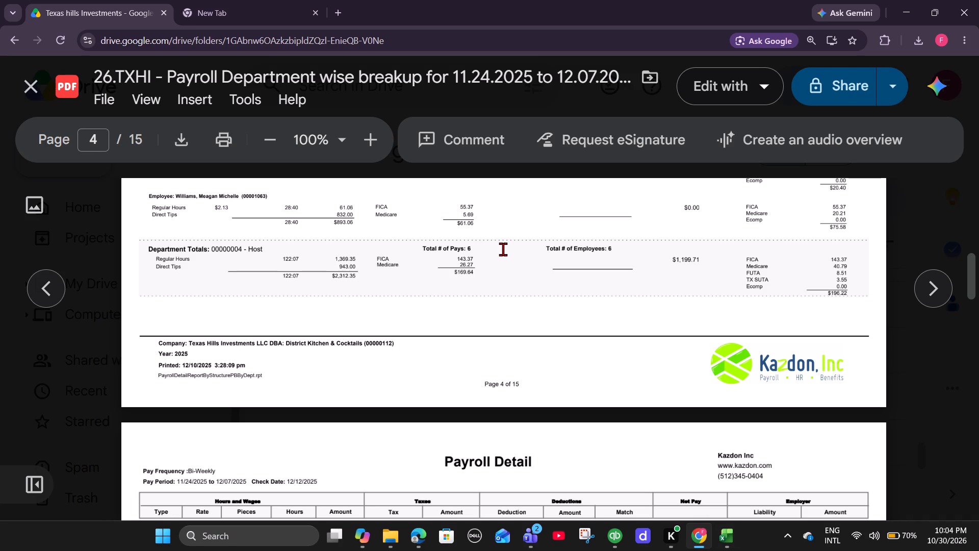
{"action": "key", "text": "alt+Tab"}
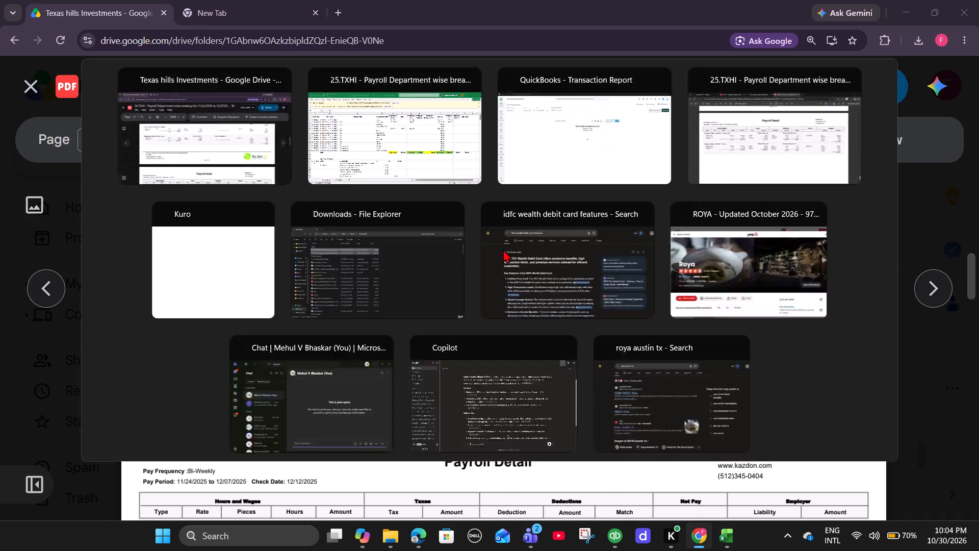
{"action": "key", "text": "Right"}
{"action": "key", "text": "Right"}
{"action": "key", "text": "Right"}
{"action": "key", "text": "alt+Tab"}
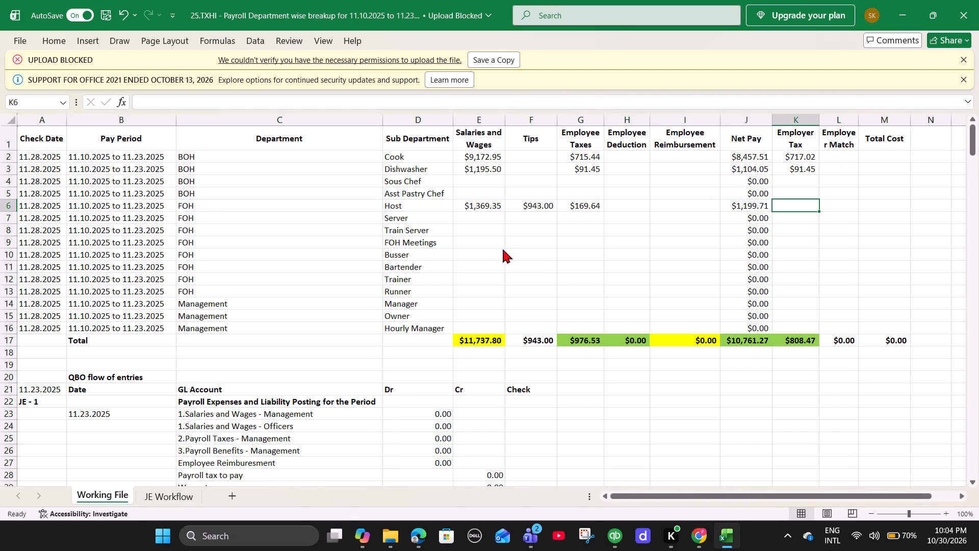
{"action": "key", "text": "alt+Tab"}
{"action": "type", "text": "196.22"}
{"action": "key", "text": "Right"}
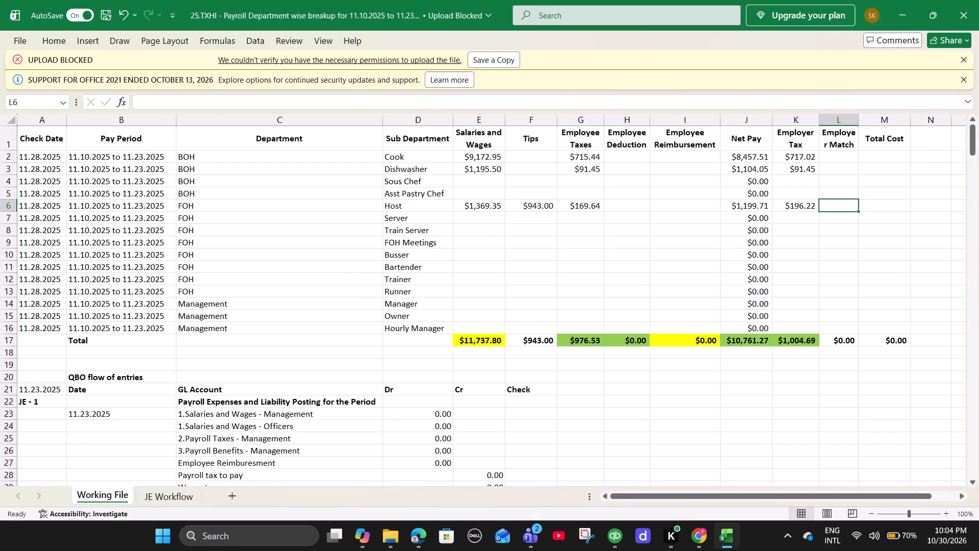
Find the Server department totals on page 6 of the payroll PDF and enter the salaries and wages of 1418.46 in E7.
{"action": "key", "text": "alt+Tab"}
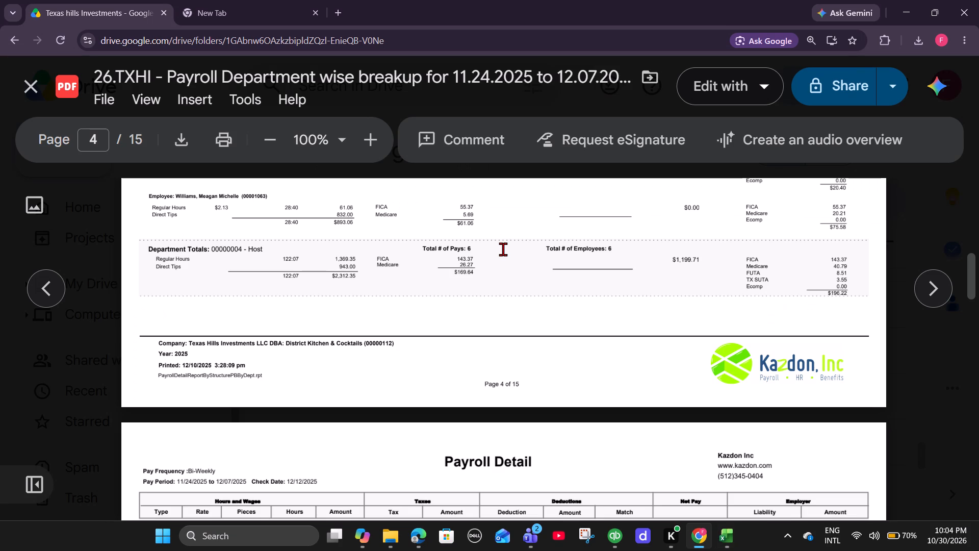
{"action": "scroll", "coordinate": [503, 249], "scroll_direction": "down", "scroll_amount": 4}
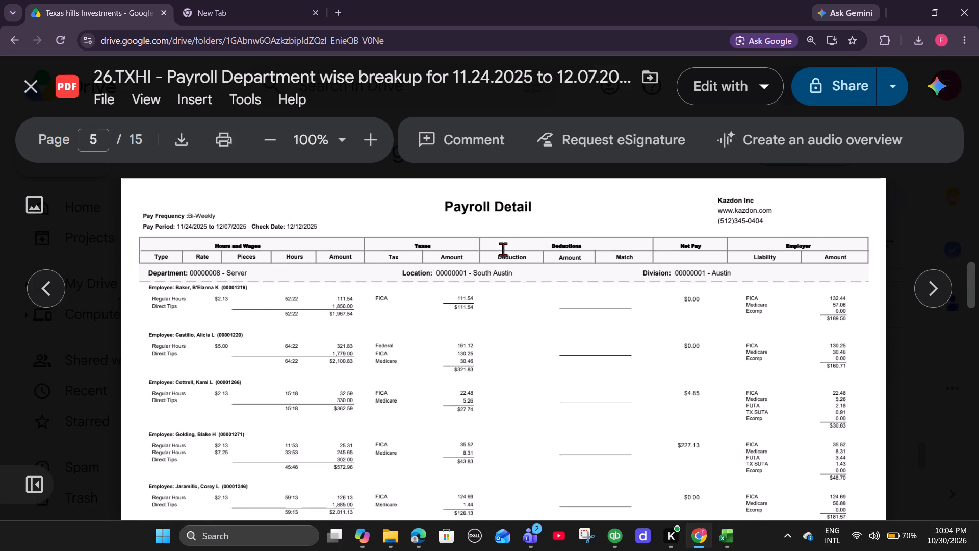
{"action": "scroll", "coordinate": [503, 249], "scroll_direction": "down", "scroll_amount": 5}
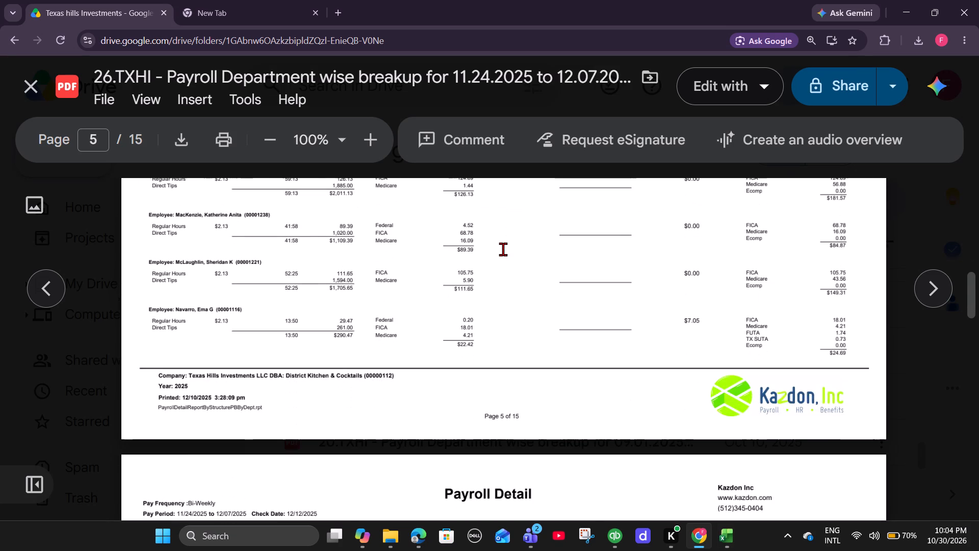
{"action": "scroll", "coordinate": [503, 249], "scroll_direction": "down", "scroll_amount": 6}
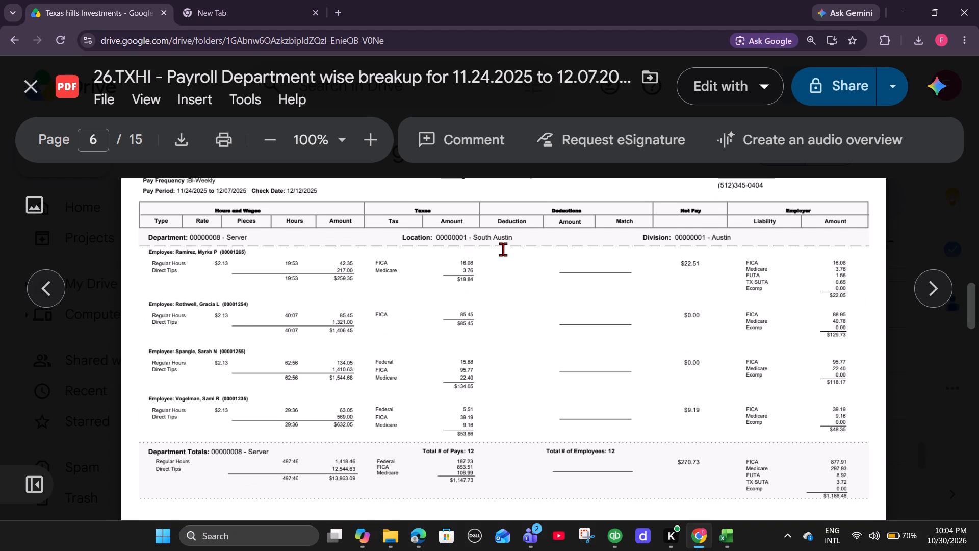
{"action": "scroll", "coordinate": [503, 249], "scroll_direction": "down", "scroll_amount": 2}
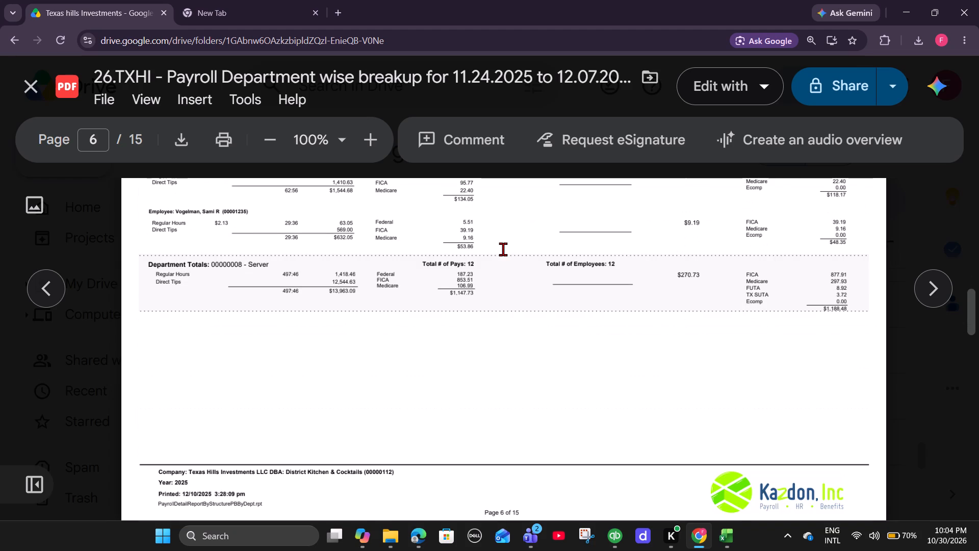
{"action": "key", "text": "alt+Tab"}
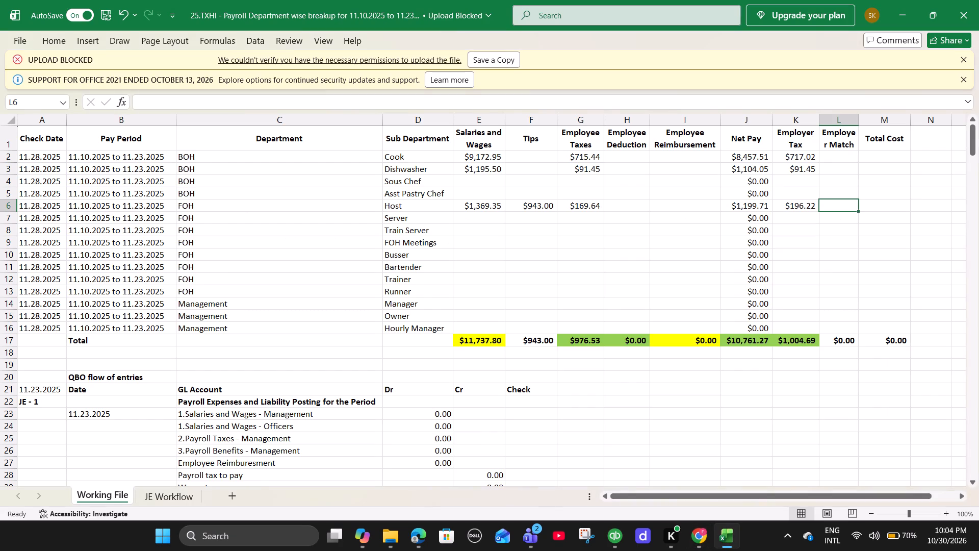
{"action": "left_click", "coordinate": [458, 202]}
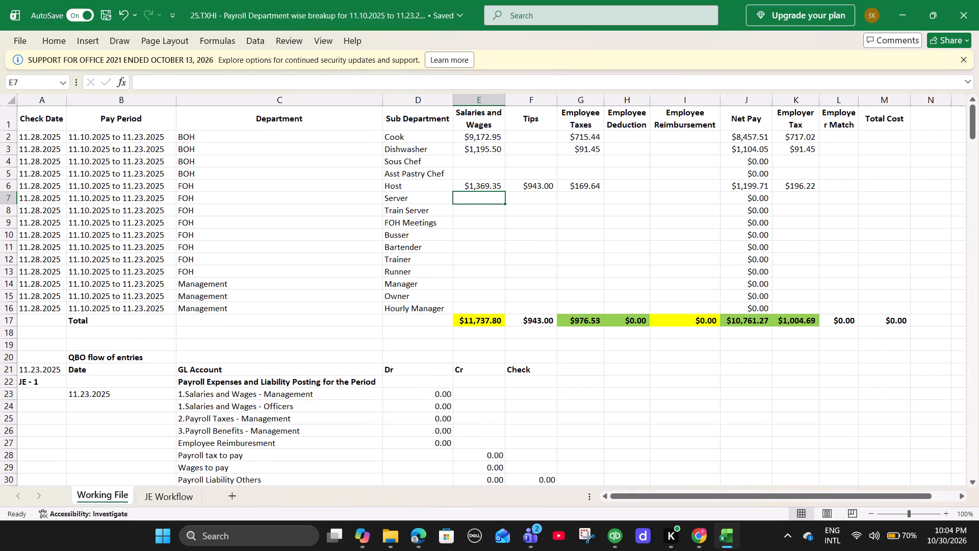
{"action": "key", "text": "alt+Tab"}
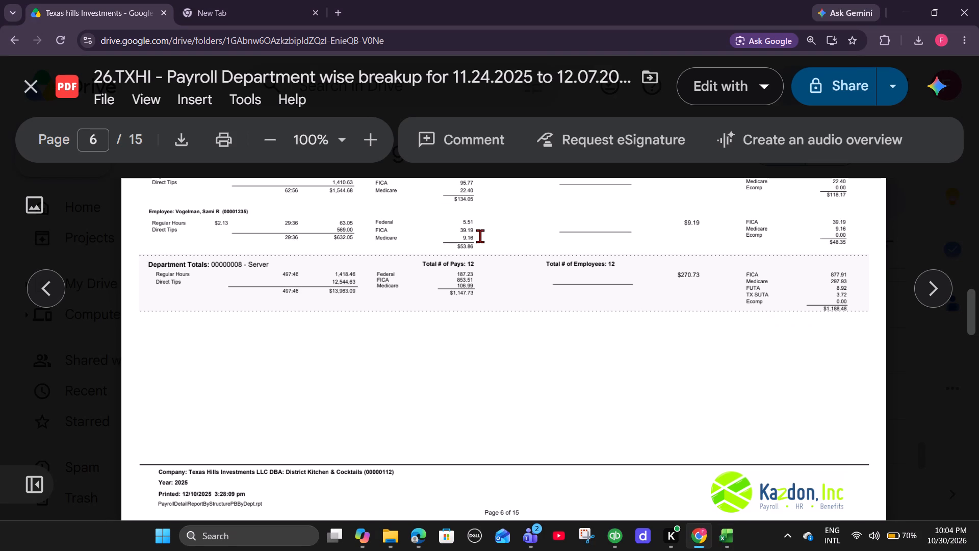
{"action": "key", "text": "alt+Tab"}
{"action": "type", "text": "1418."}
{"action": "key", "text": "alt+Tab"}
{"action": "key", "text": "alt+Tab"}
{"action": "type", "text": "46"}
{"action": "key", "text": "Right"}
Enter the Server department's direct tips from the payroll PDF, 12544.63, in F7.
{"action": "key", "text": "alt+Tab"}
{"action": "key", "text": "alt+Tab"}
{"action": "type", "text": "12544."}
{"action": "key", "text": "alt+Tab"}
{"action": "key", "text": "alt+Tab"}
{"action": "type", "text": "63"}
{"action": "key", "text": "Right"}
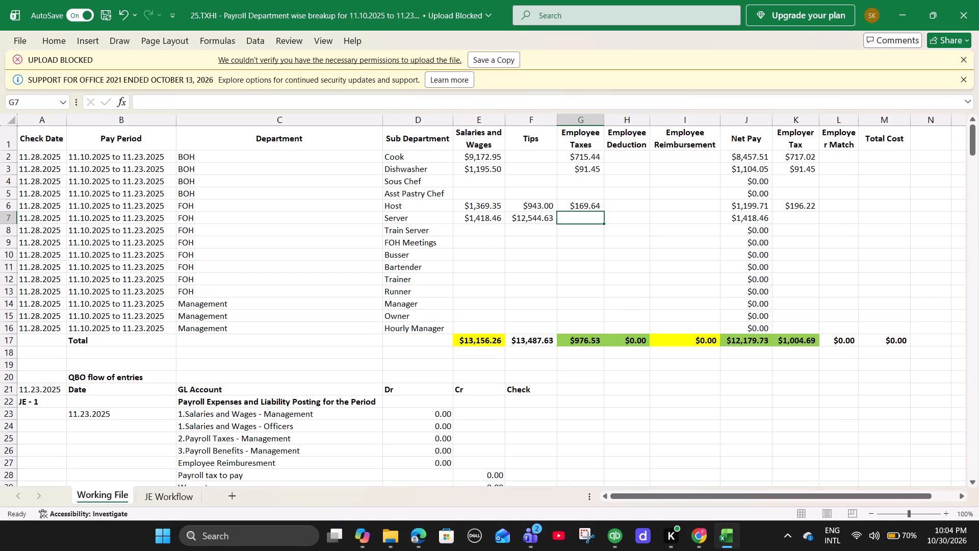
Enter the Server department's employee taxes total from the payroll PDF, 1147.73, in G7.
{"action": "key", "text": "alt+Tab"}
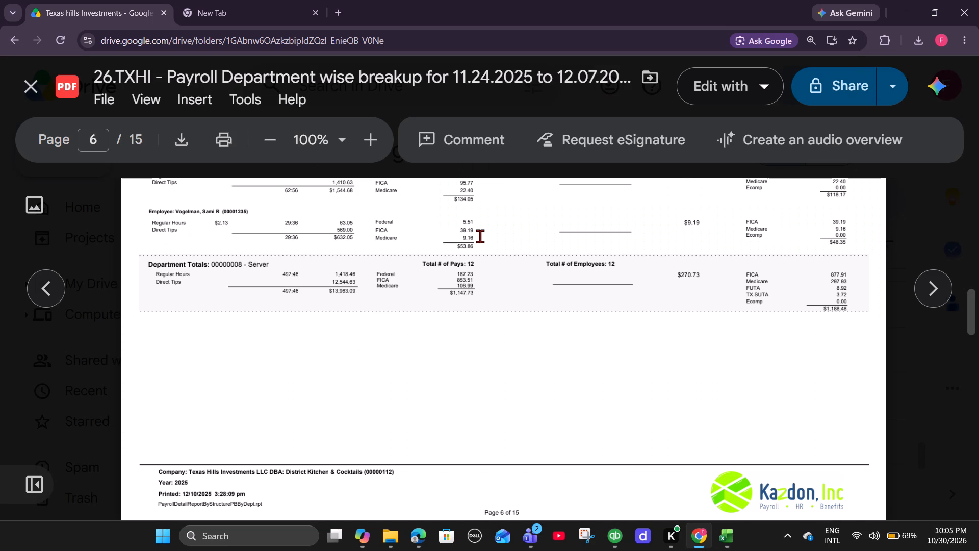
{"action": "key", "text": "alt+Tab"}
{"action": "type", "text": "1147."}
{"action": "key", "text": "alt+Tab"}
{"action": "key", "text": "alt+Tab"}
{"action": "type", "text": "73"}
{"action": "key", "text": "Right"}
Enter the Server department's employer tax total from the payroll PDF, 1188.48, in K7.
{"action": "key", "text": "Right"}
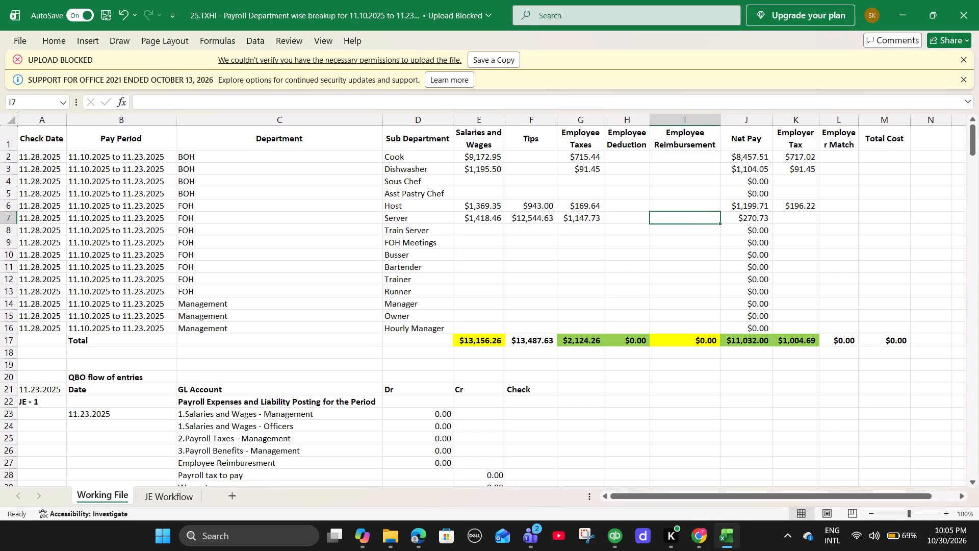
{"action": "key", "text": "Right"}
{"action": "key", "text": "Right"}
{"action": "key", "text": "alt+Tab"}
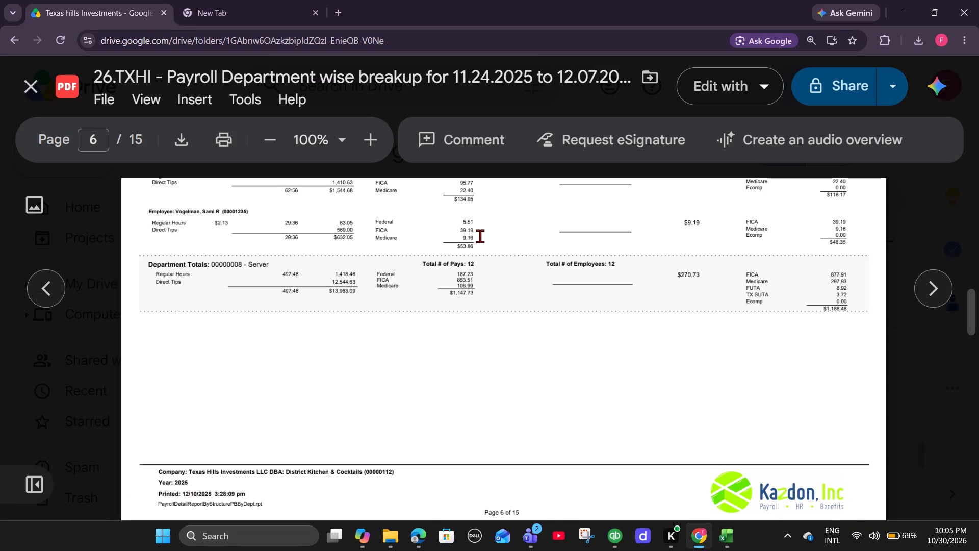
{"action": "key", "text": "alt+Tab"}
{"action": "type", "text": "1188."}
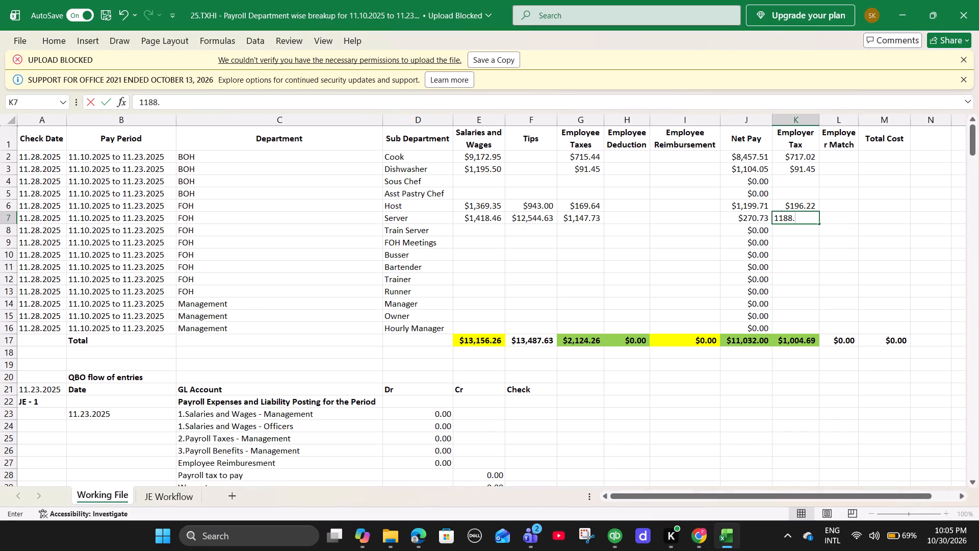
{"action": "key", "text": "alt+Tab"}
{"action": "key", "text": "alt+Tab"}
{"action": "type", "text": "48"}
{"action": "key", "text": "Right"}
Find the Hourly Manager totals on page 7 of the payroll PDF and enter the salaries and wages of 609.12 in E16.
{"action": "key", "text": "alt+Tab"}
{"action": "scroll", "coordinate": [373, 267], "scroll_direction": "down", "scroll_amount": 6}
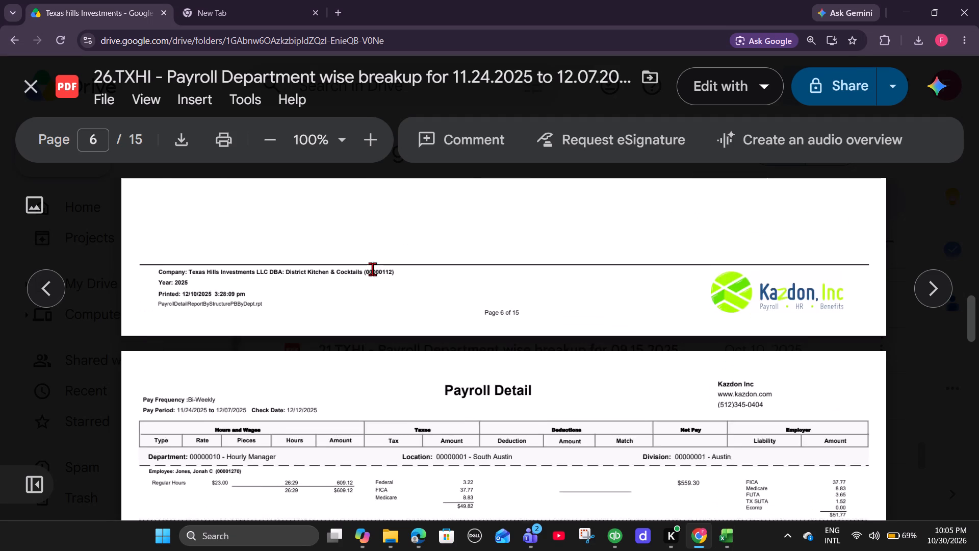
{"action": "scroll", "coordinate": [372, 269], "scroll_direction": "down", "scroll_amount": 2}
{"action": "key", "text": "alt+Tab"}
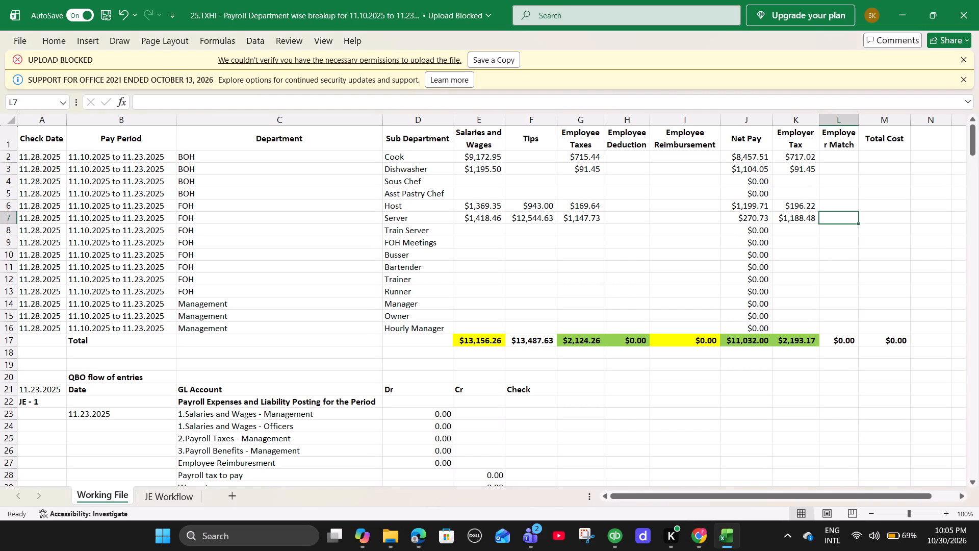
{"action": "left_click", "coordinate": [481, 329]}
{"action": "key", "text": "alt+Tab"}
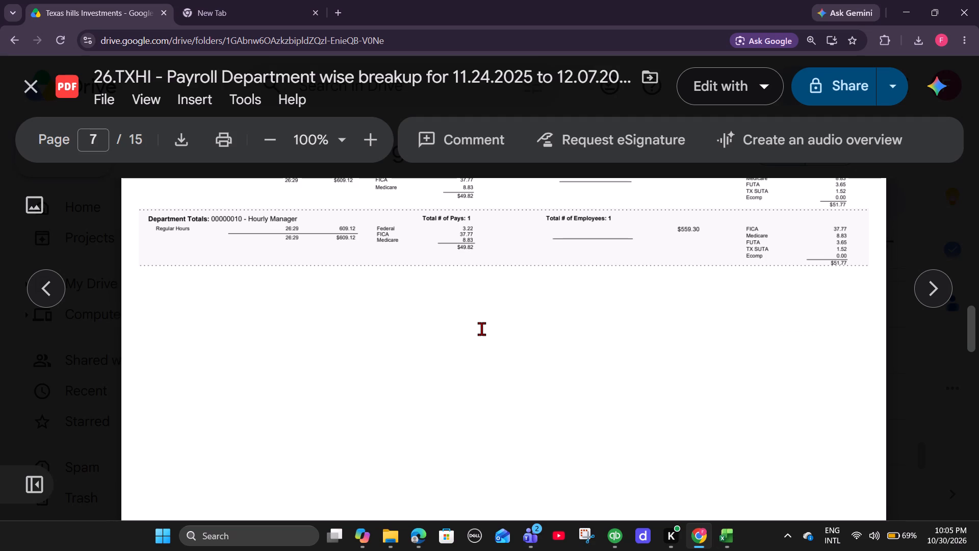
{"action": "key", "text": "alt+Tab"}
{"action": "type", "text": "609.12"}
{"action": "key", "text": "Right"}
Enter the Hourly Manager department's employee taxes total from the payroll PDF, 49.82, in G16.
{"action": "key", "text": "alt+Tab"}
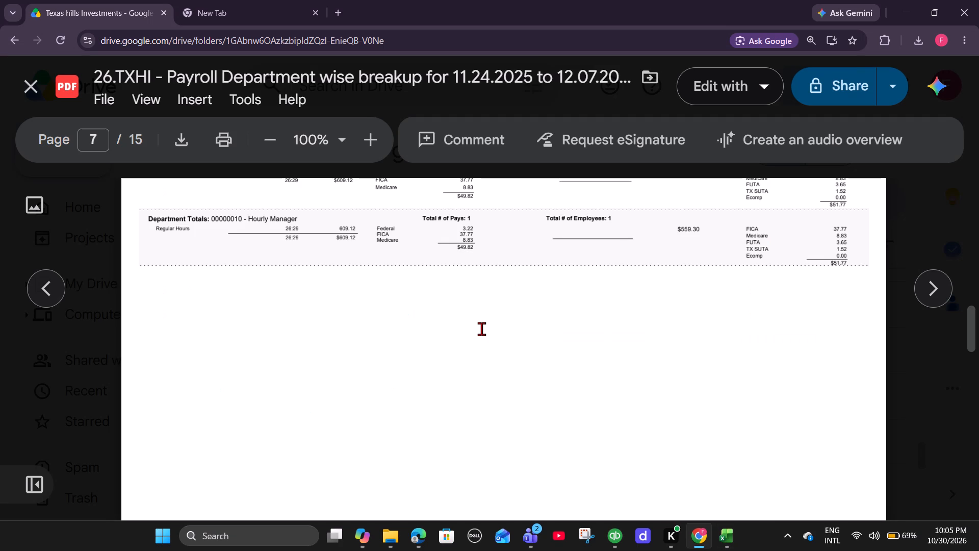
{"action": "key", "text": "alt+Tab"}
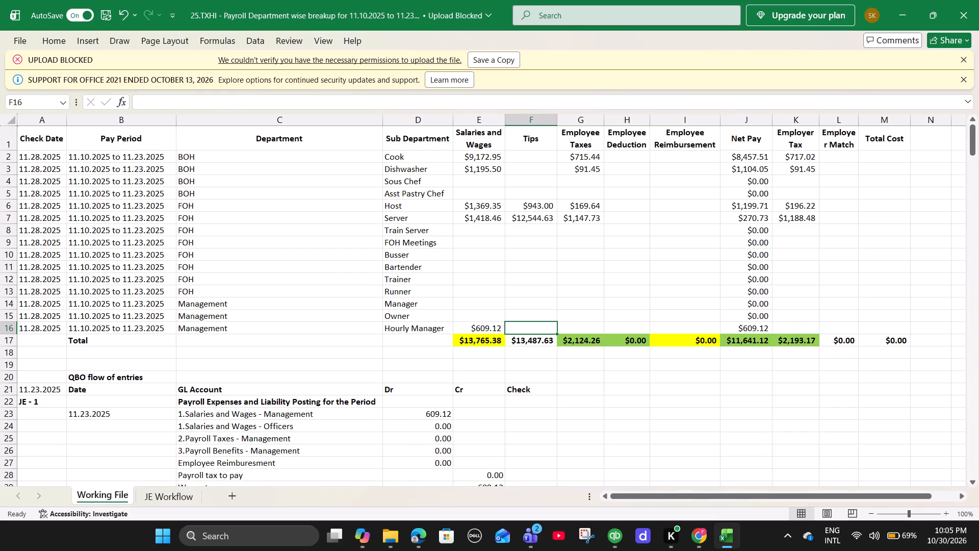
{"action": "type", "text": "49"}
{"action": "key", "text": "BackSpace"}
{"action": "key", "text": "BackSpace"}
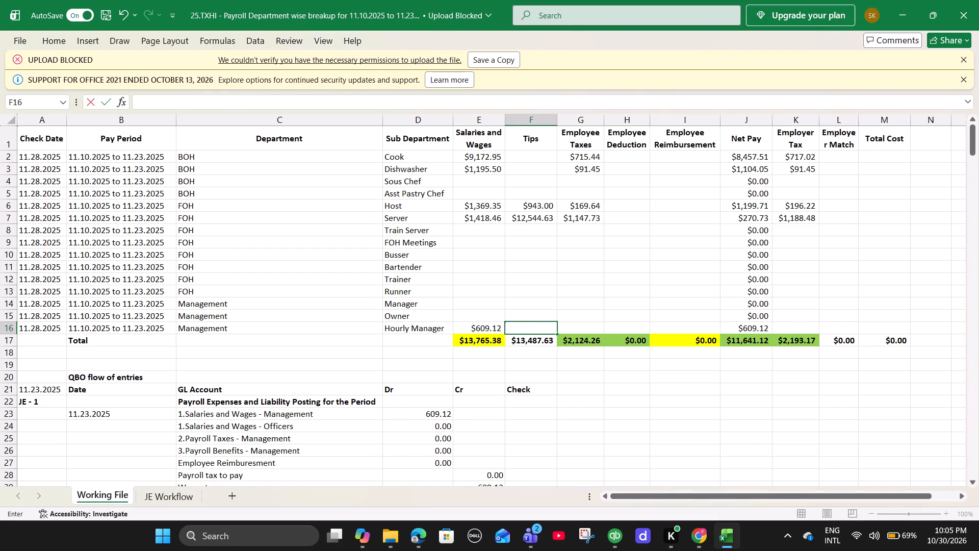
{"action": "key", "text": "Right"}
{"action": "type", "text": "49.82"}
{"action": "key", "text": "Right"}
Enter the Hourly Manager department's employer tax total from the payroll PDF, 51.77, in K16.
{"action": "key", "text": "alt+Tab"}
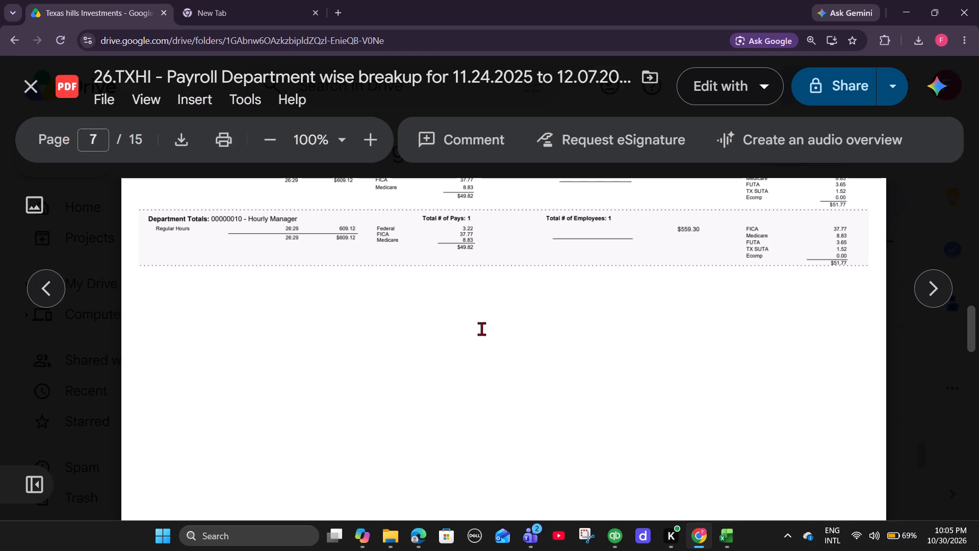
{"action": "key", "text": "alt+Tab"}
{"action": "key", "text": "Right"}
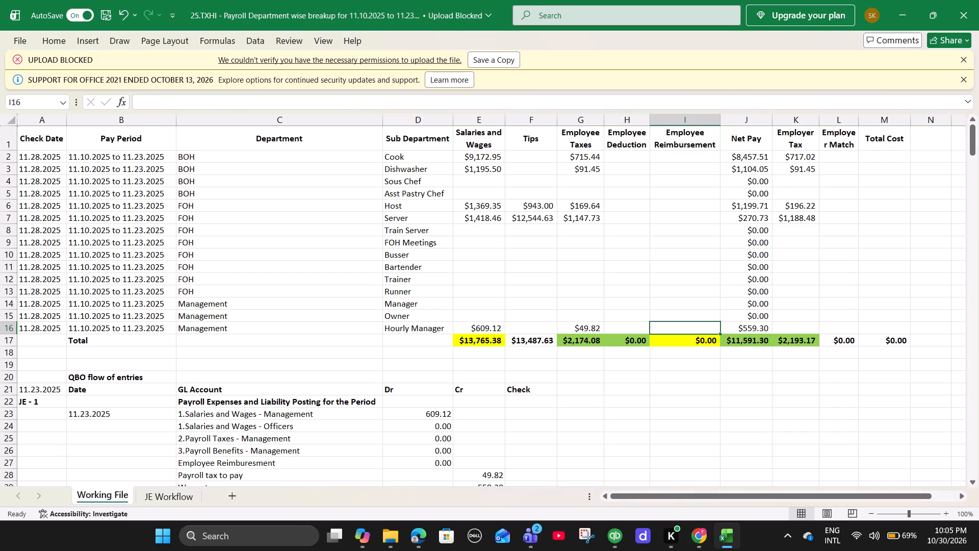
{"action": "key", "text": "Right"}
{"action": "key", "text": "Right"}
{"action": "key", "text": "alt+Tab"}
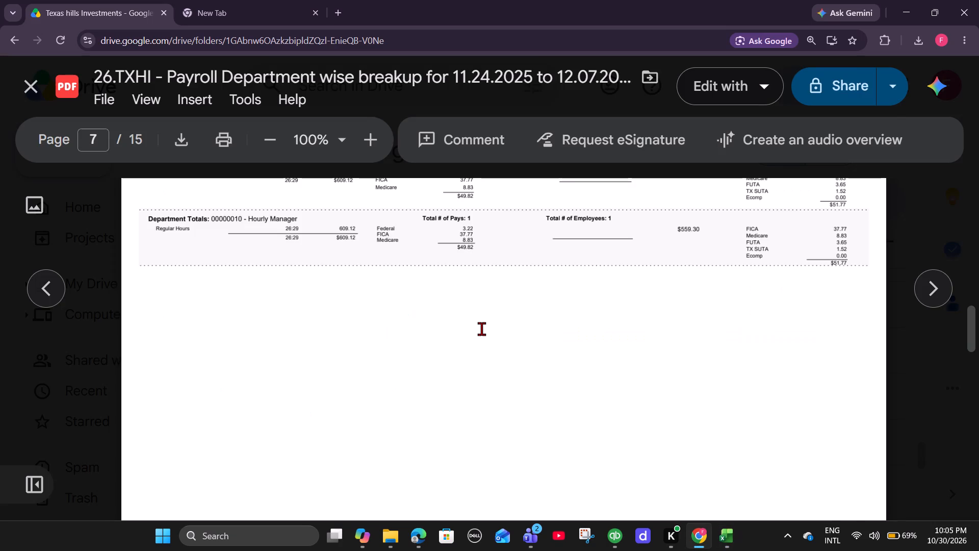
{"action": "key", "text": "alt+Tab"}
{"action": "type", "text": "51.77"}
{"action": "key", "text": "Right"}
Find the Busser department totals on page 8 of the payroll PDF and enter 21 as its salaries and wages in E10.
{"action": "key", "text": "alt+Tab"}
{"action": "scroll", "coordinate": [481, 329], "scroll_direction": "down", "scroll_amount": 1}
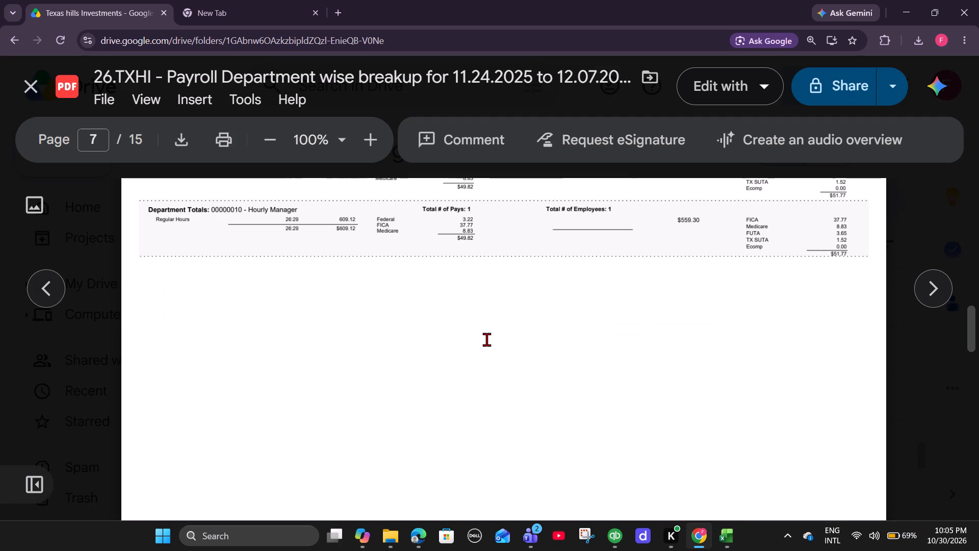
{"action": "scroll", "coordinate": [486, 339], "scroll_direction": "down", "scroll_amount": 9}
{"action": "scroll", "coordinate": [487, 341], "scroll_direction": "up", "scroll_amount": 1}
{"action": "key", "text": "alt+Tab"}
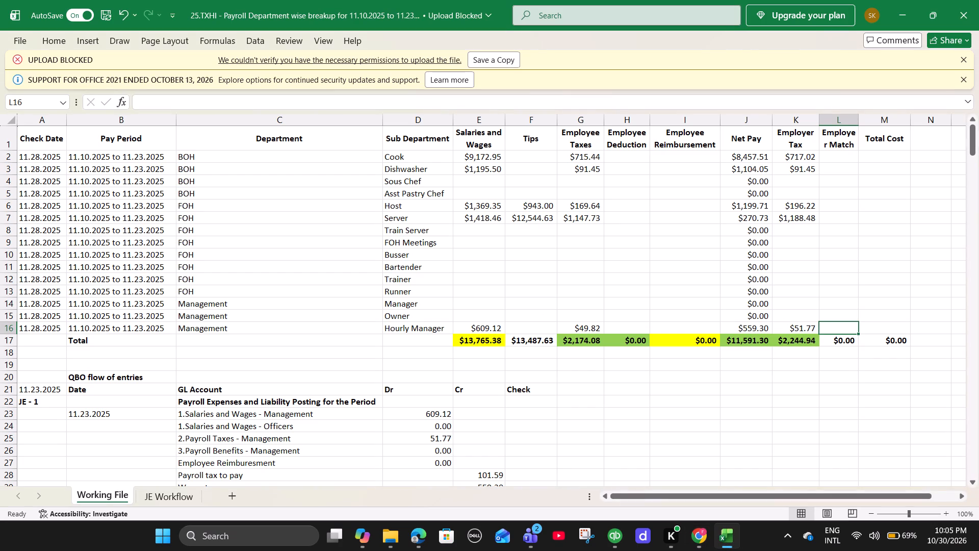
{"action": "left_click", "coordinate": [459, 254]}
{"action": "key", "text": "alt+Tab"}
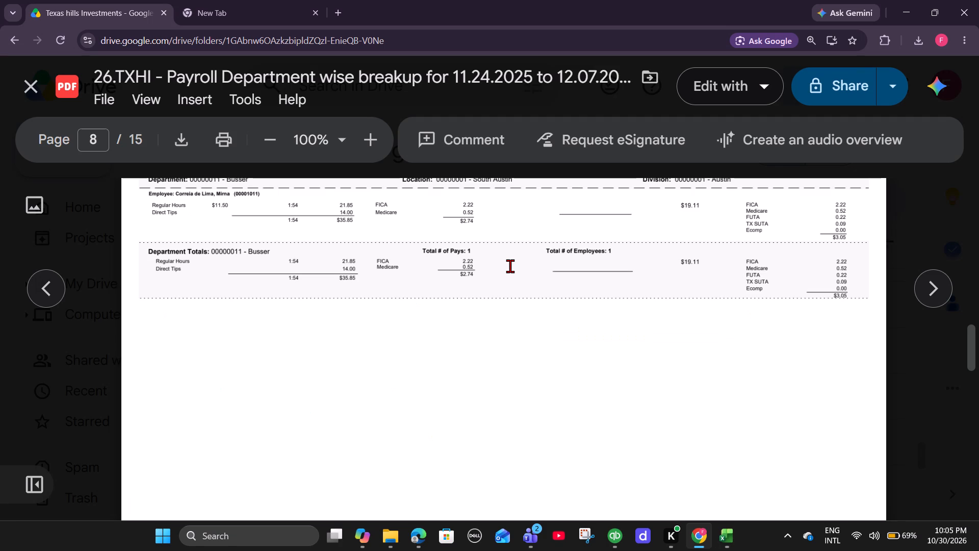
{"action": "key", "text": "alt+Tab"}
{"action": "type", "text": "21"}
{"action": "key", "text": "Return"}
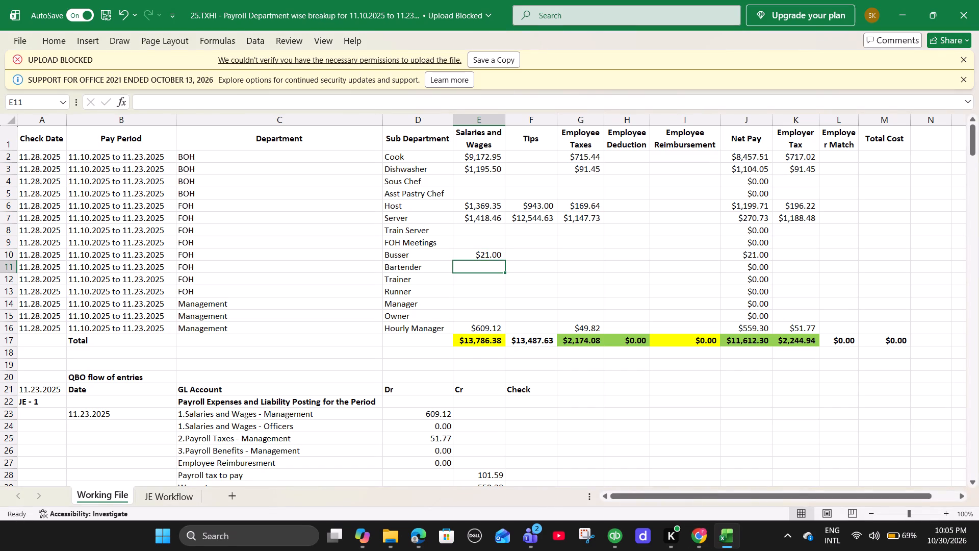
Correct the Busser salaries and wages in E10 to 21.85.
{"action": "left_click", "coordinate": [471, 255]}
{"action": "left_click", "coordinate": [254, 101]}
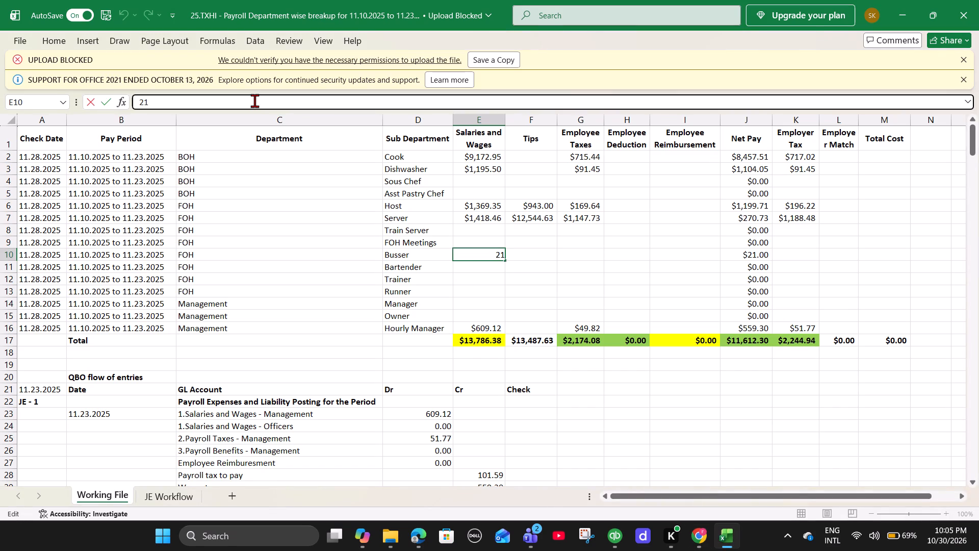
{"action": "key", "text": "period"}
{"action": "type", "text": "85"}
{"action": "key", "text": "Right"}
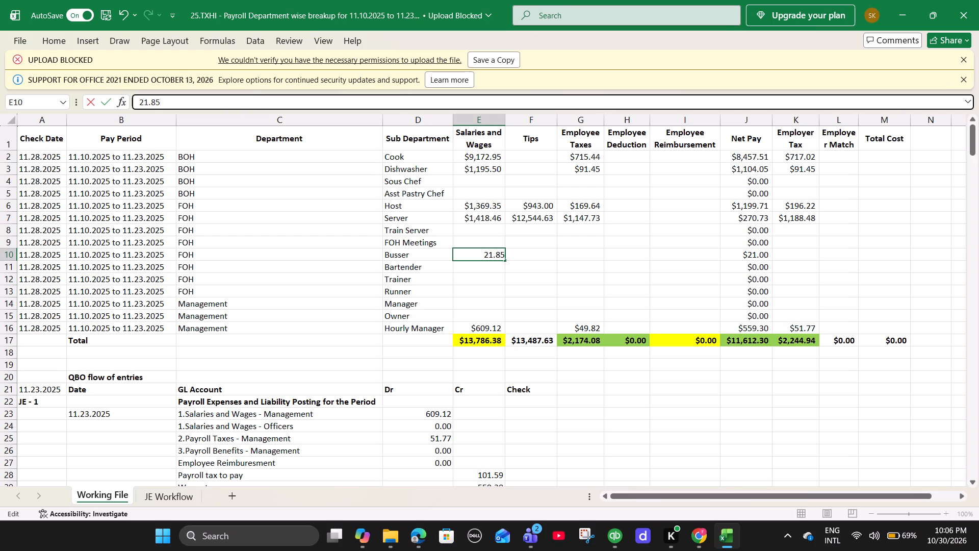
{"action": "left_click", "coordinate": [519, 255]}
Enter the Busser department's tips of 14 in F10 and employee taxes of 2.74 in G10 from the payroll PDF.
{"action": "key", "text": "alt+Tab"}
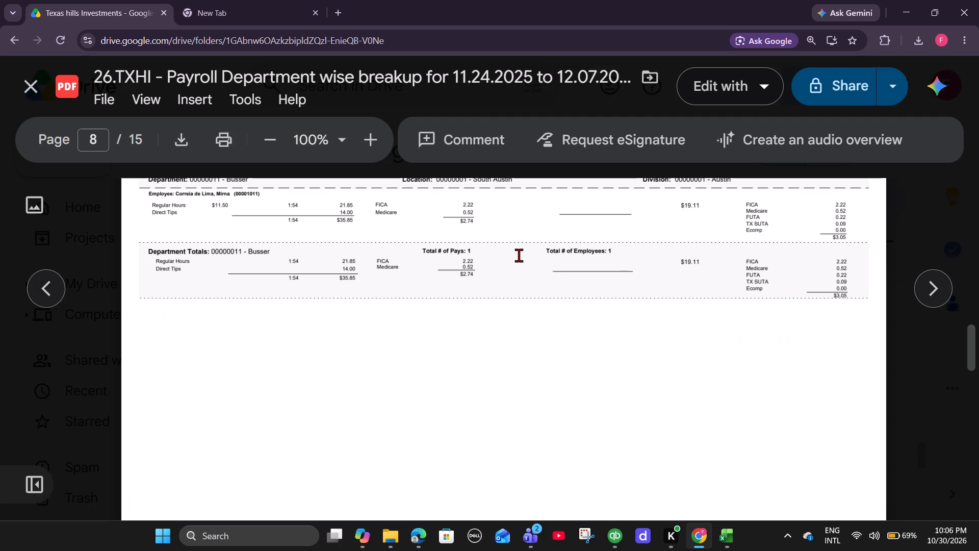
{"action": "key", "text": "alt+Tab"}
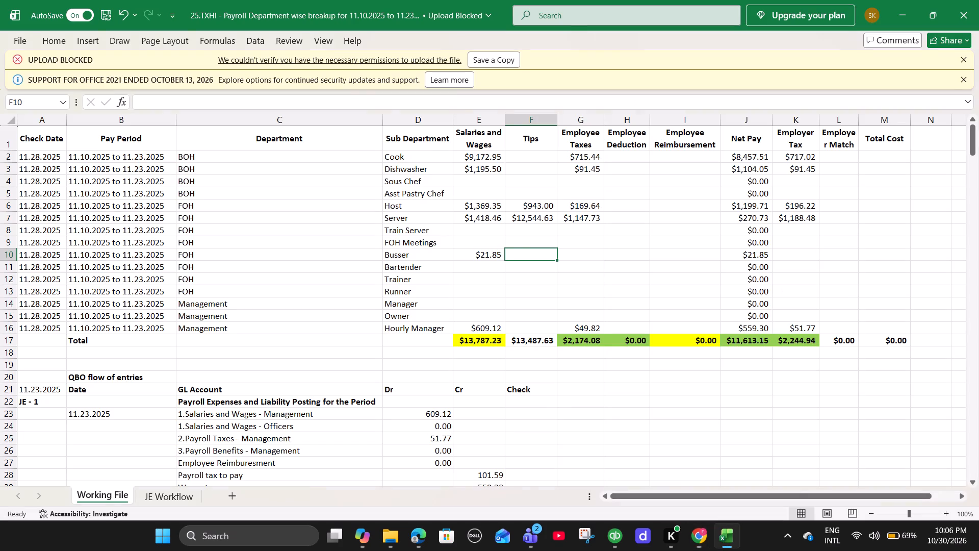
{"action": "type", "text": "14"}
{"action": "key", "text": "Right"}
{"action": "key", "text": "alt+Tab"}
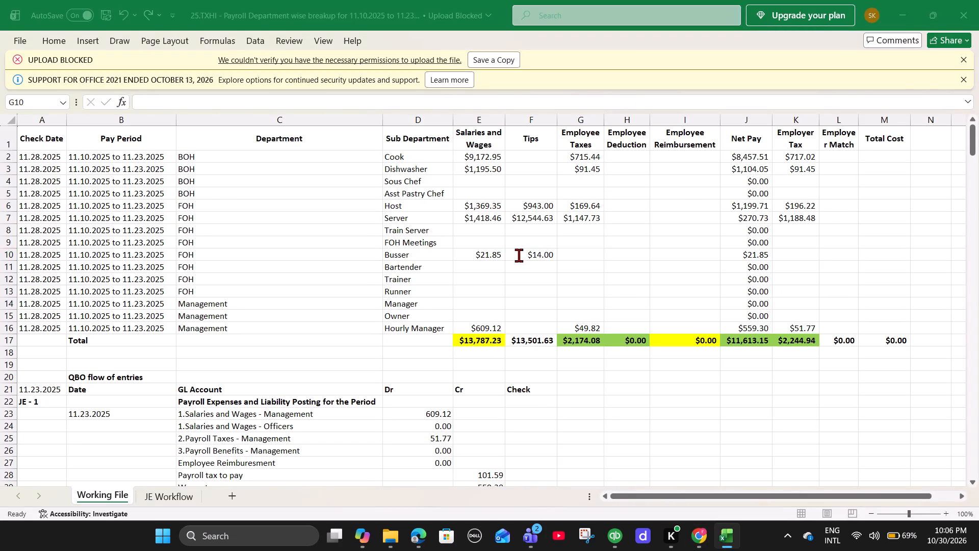
{"action": "key", "text": "alt+Tab"}
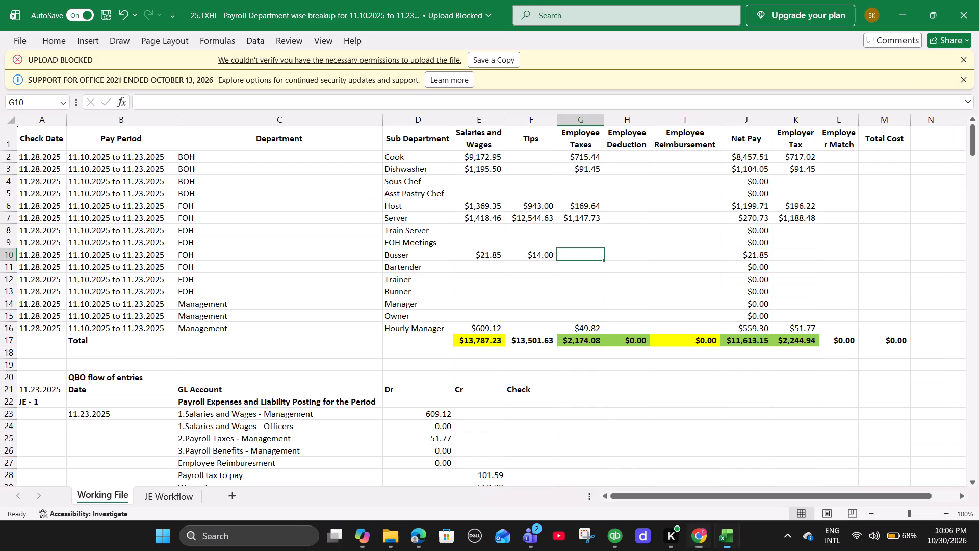
{"action": "type", "text": "2.74"}
{"action": "key", "text": "Right"}
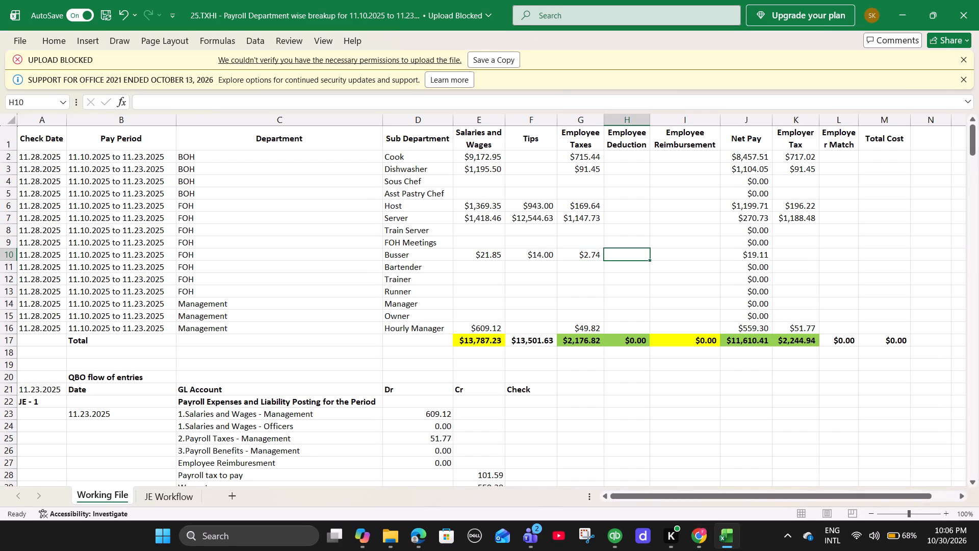
Enter the Busser department's employer tax total from the payroll PDF, 3.05, in K10.
{"action": "key", "text": "alt+Tab"}
{"action": "key", "text": "alt+Tab"}
{"action": "key", "text": "Right"}
{"action": "key", "text": "Right"}
{"action": "key", "text": "Right"}
{"action": "key", "text": "alt+Tab"}
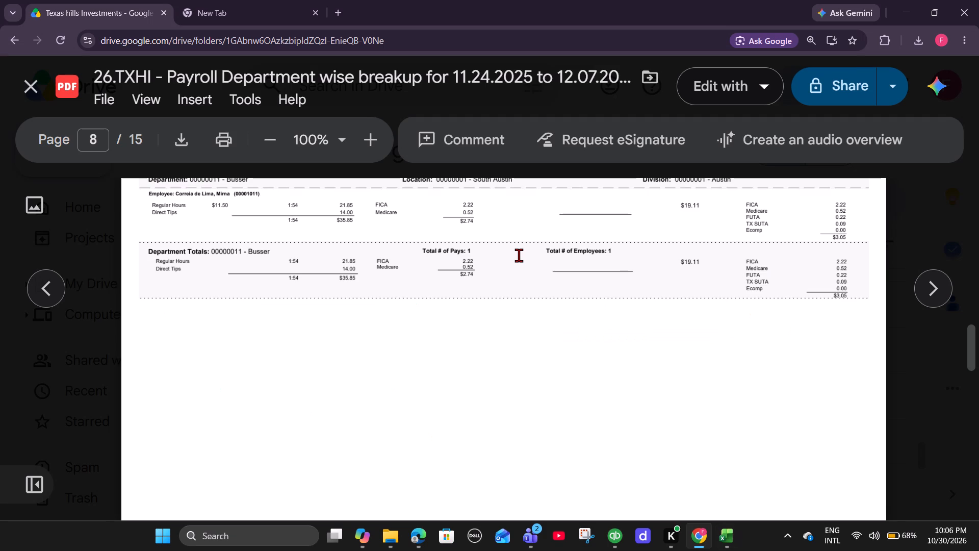
{"action": "key", "text": "alt+Tab"}
{"action": "type", "text": "3.05"}
{"action": "key", "text": "Right"}
Find the Runner department totals on page 9 of the payroll PDF and enter the salaries and wages of 26.63 in E13.
{"action": "key", "text": "alt+Tab"}
{"action": "scroll", "coordinate": [537, 257], "scroll_direction": "down", "scroll_amount": 12}
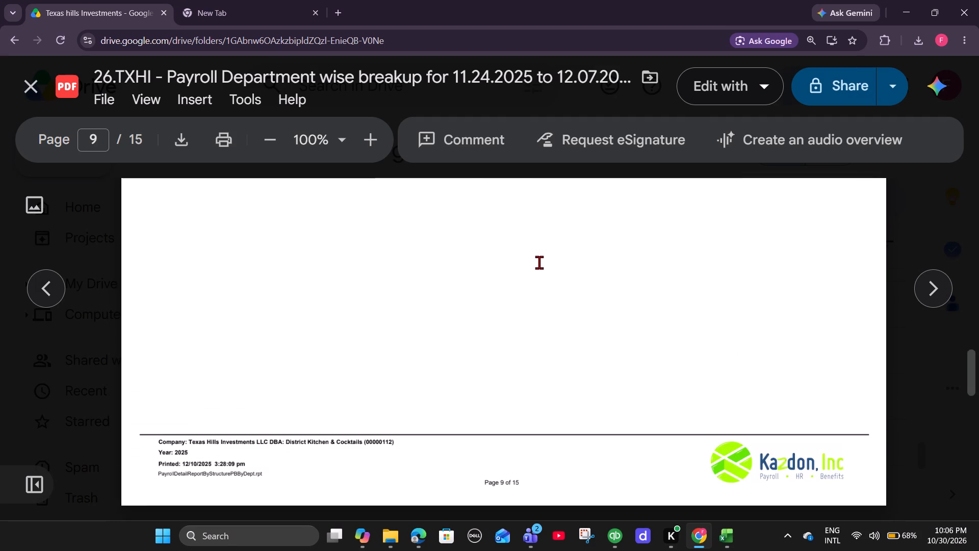
{"action": "scroll", "coordinate": [539, 262], "scroll_direction": "up", "scroll_amount": 4}
{"action": "key", "text": "alt+Tab"}
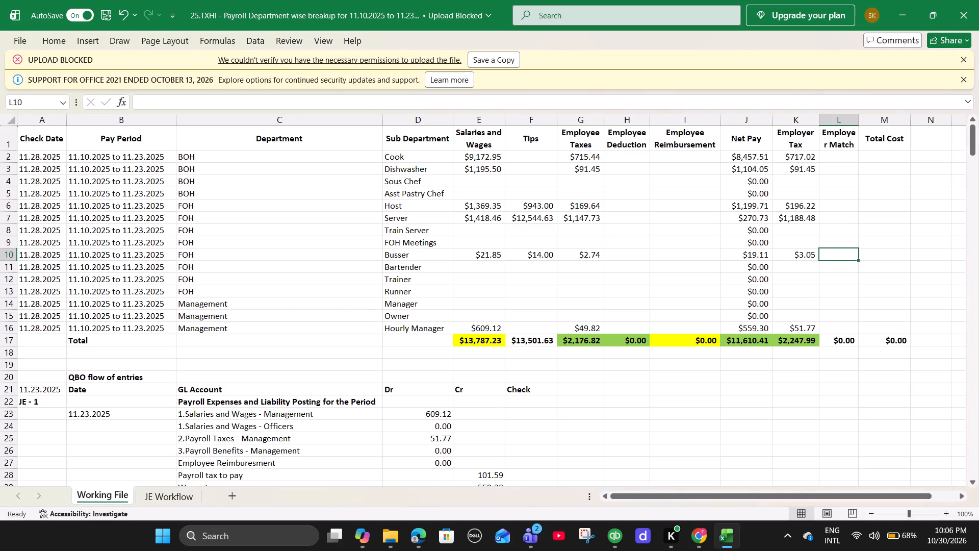
{"action": "left_click", "coordinate": [463, 290]}
{"action": "key", "text": "alt+Tab"}
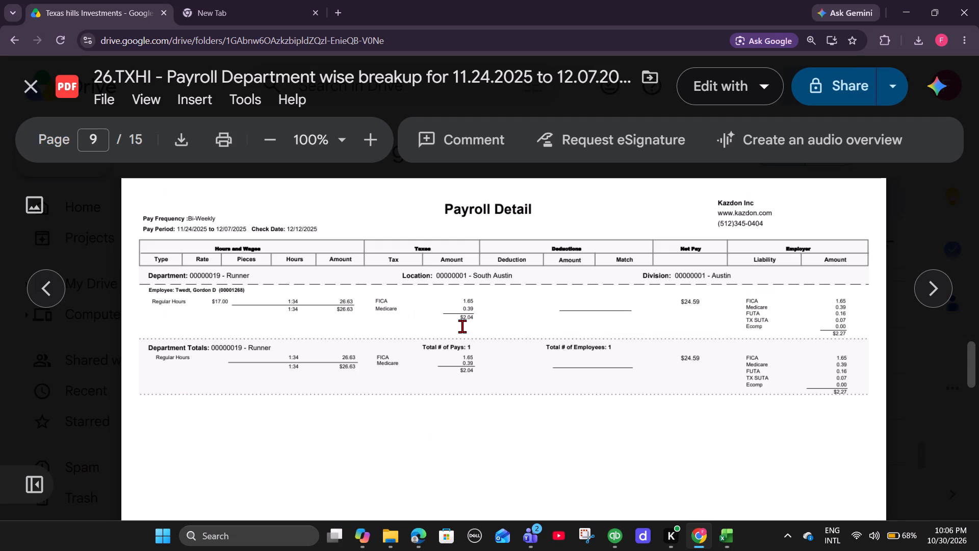
{"action": "scroll", "coordinate": [404, 363], "scroll_direction": "down", "scroll_amount": 1}
{"action": "key", "text": "alt+Tab"}
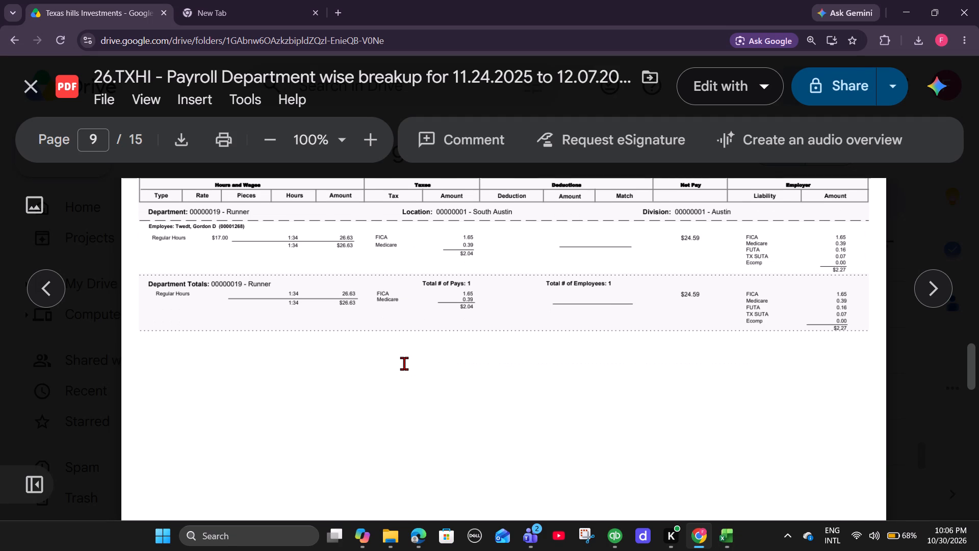
{"action": "type", "text": "26.63"}
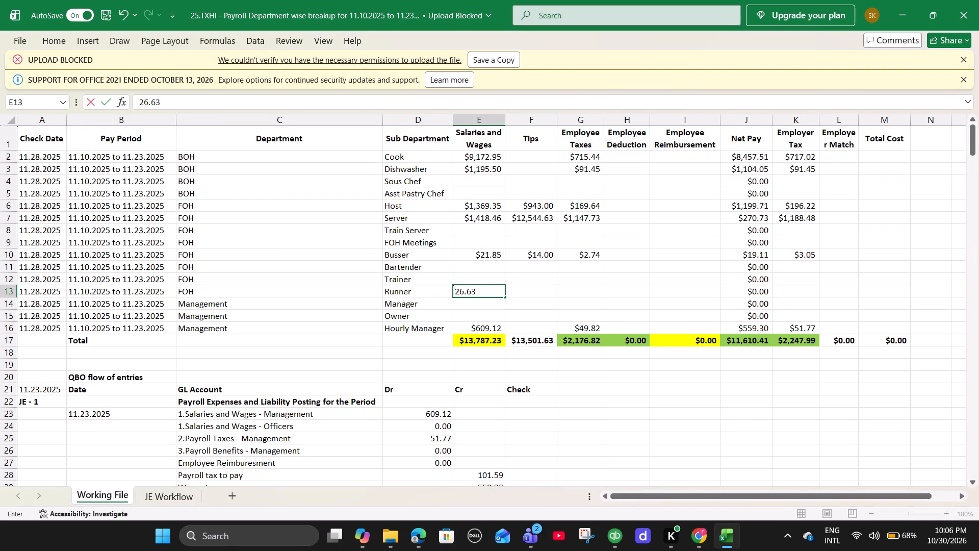
{"action": "key", "text": "Right"}
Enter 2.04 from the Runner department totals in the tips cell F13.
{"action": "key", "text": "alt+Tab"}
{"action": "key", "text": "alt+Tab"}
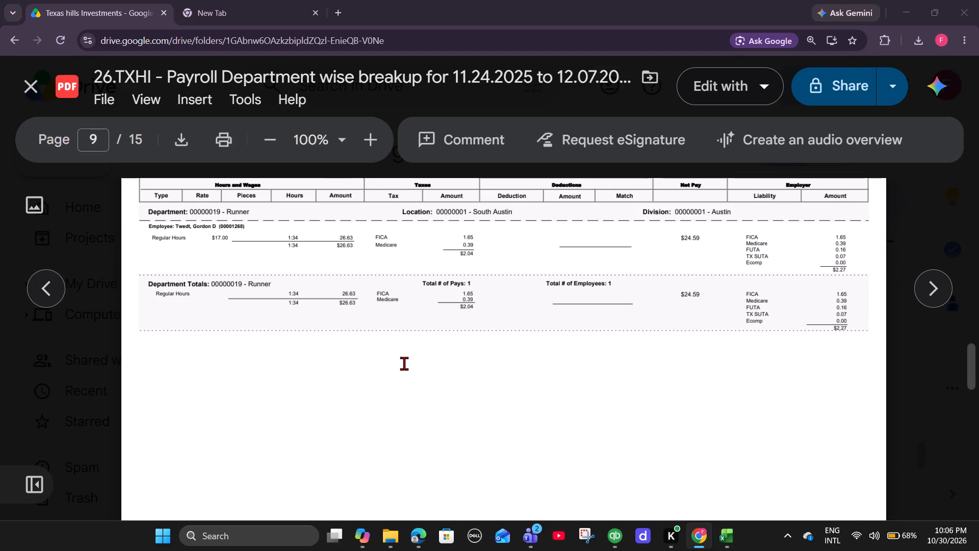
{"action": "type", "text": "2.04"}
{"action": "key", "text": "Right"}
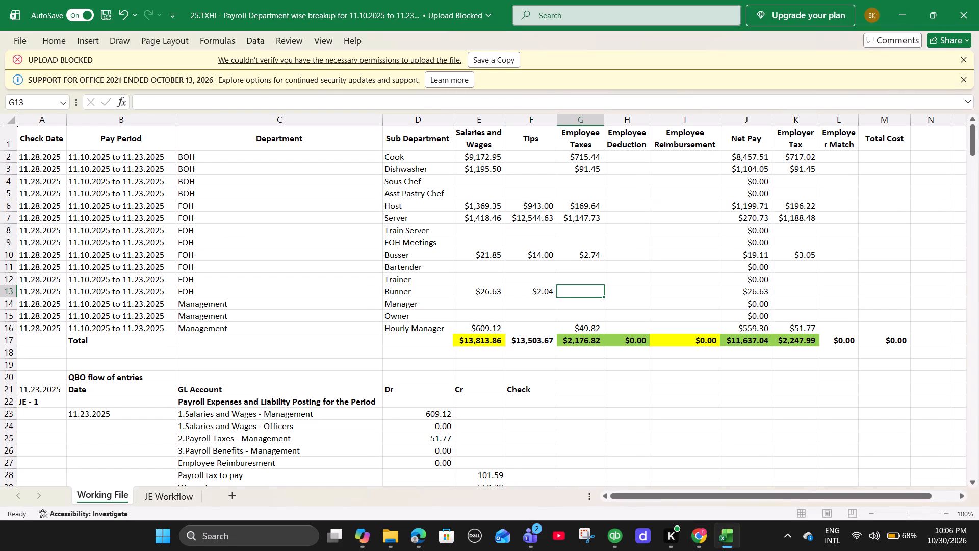
Clear the Runner tips cell F13 and enter the employee taxes total of 2.04 in G13 instead.
{"action": "key", "text": "alt+Tab"}
{"action": "key", "text": "alt+Tab"}
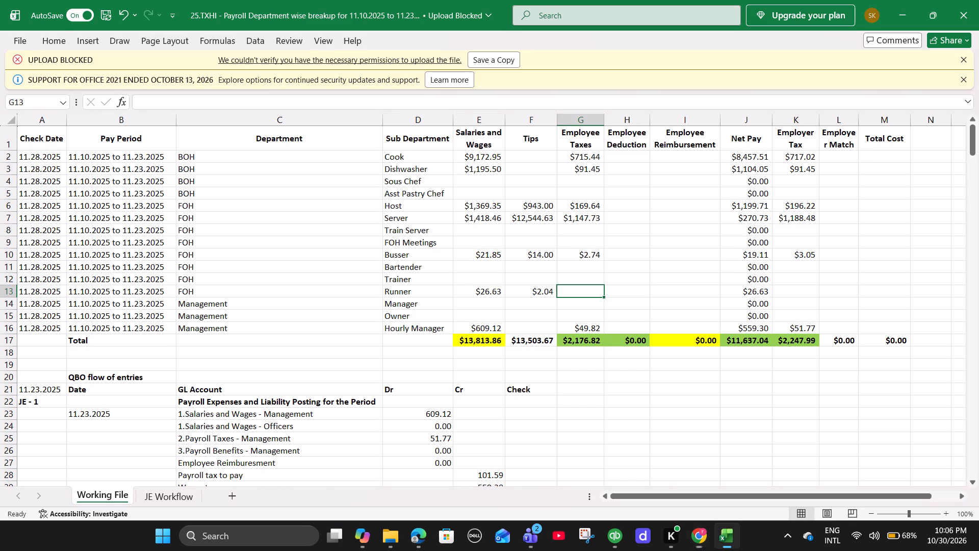
{"action": "key", "text": "Right"}
{"action": "key", "text": "Right"}
{"action": "key", "text": "alt+Tab"}
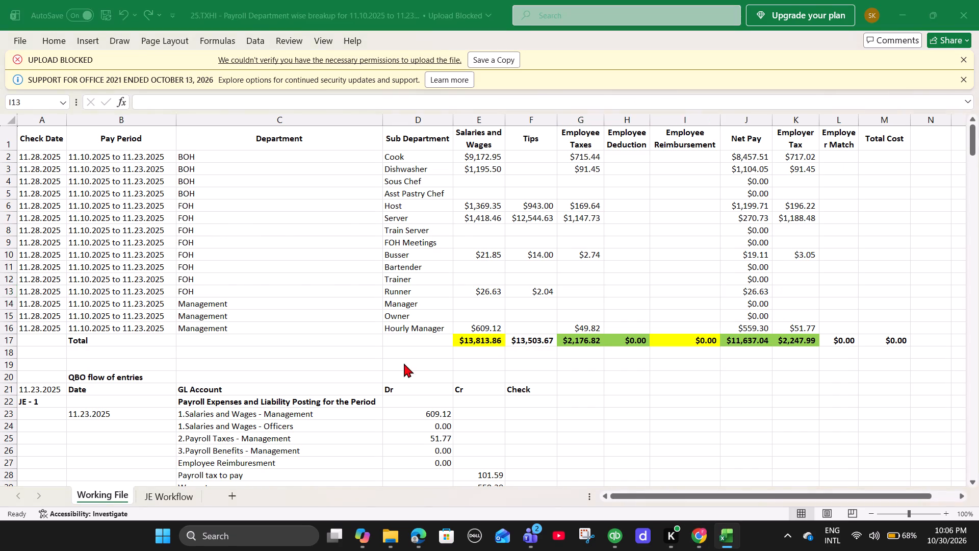
{"action": "key", "text": "alt+Tab"}
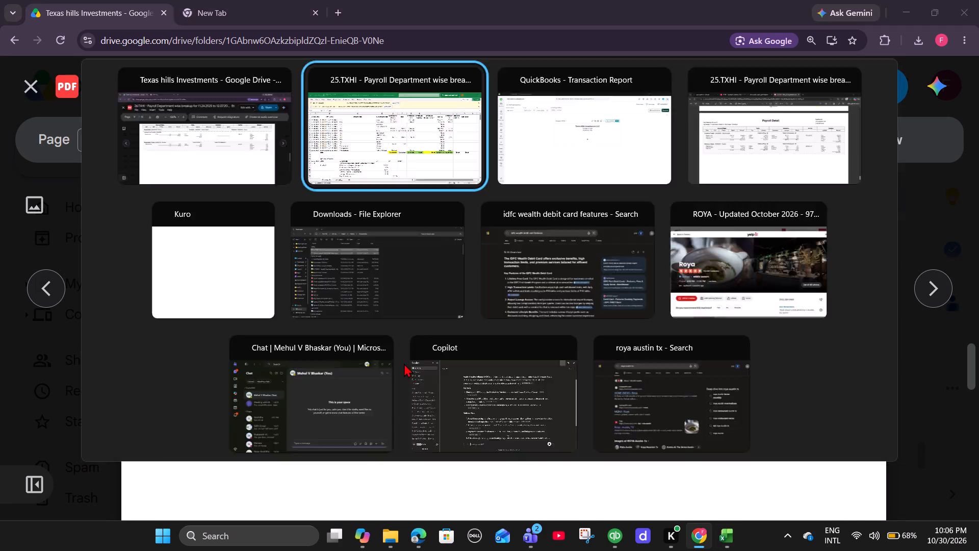
{"action": "key", "text": "Left"}
{"action": "key", "text": "Left"}
{"action": "key", "text": "Left"}
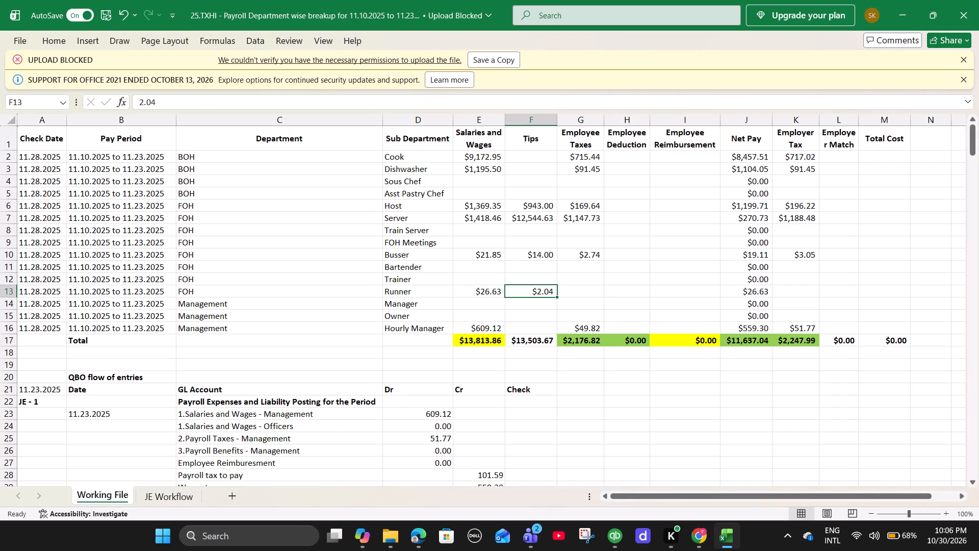
{"action": "key", "text": "BackSpace"}
{"action": "key", "text": "Right"}
{"action": "type", "text": "2.04"}
{"action": "key", "text": "Right"}
Enter the Runner department's employer tax total from the payroll PDF, 2.27, in K13.
{"action": "key", "text": "alt+Tab"}
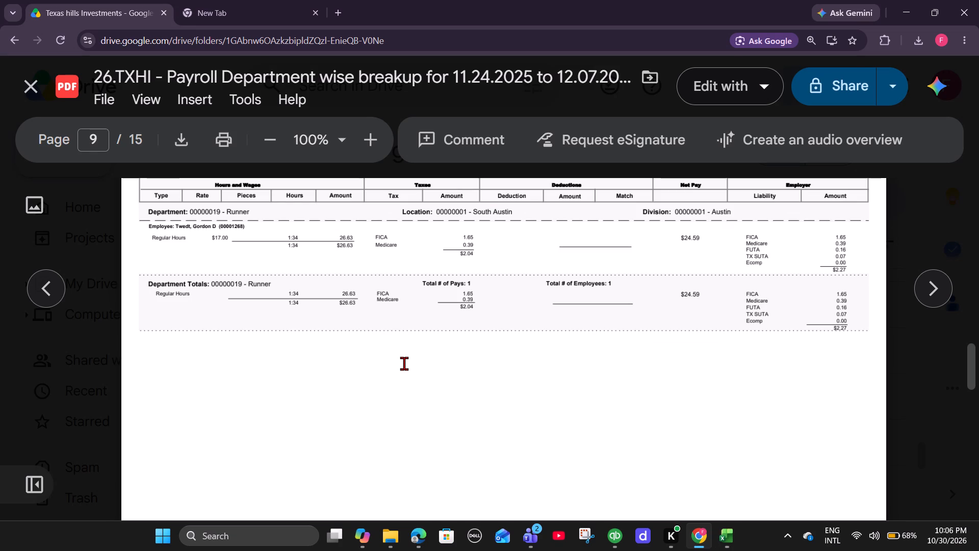
{"action": "key", "text": "alt+Tab"}
{"action": "key", "text": "Right"}
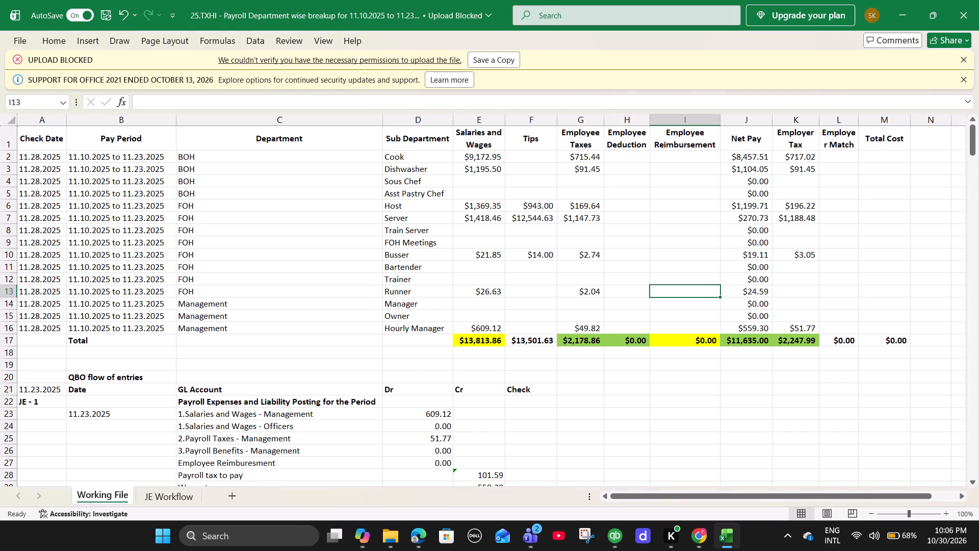
{"action": "key", "text": "Right"}
{"action": "key", "text": "Right"}
{"action": "type", "text": "2.27"}
{"action": "key", "text": "Right"}
Find the Admin department totals on page 10 of the payroll PDF and enter =1201.92 as the Manager salaries and wages in E14.
{"action": "key", "text": "alt+Tab"}
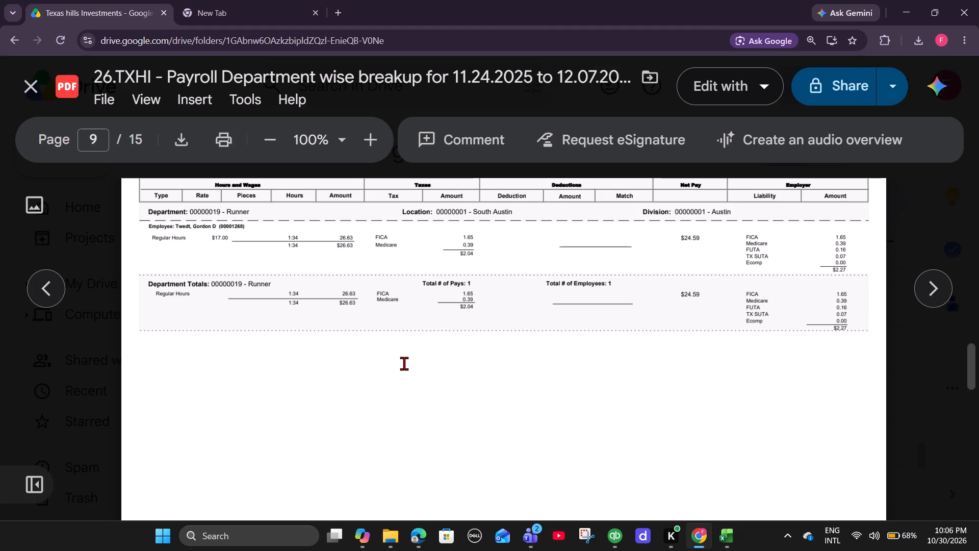
{"action": "scroll", "coordinate": [406, 410], "scroll_direction": "down", "scroll_amount": 1}
{"action": "scroll", "coordinate": [545, 325], "scroll_direction": "down", "scroll_amount": 2}
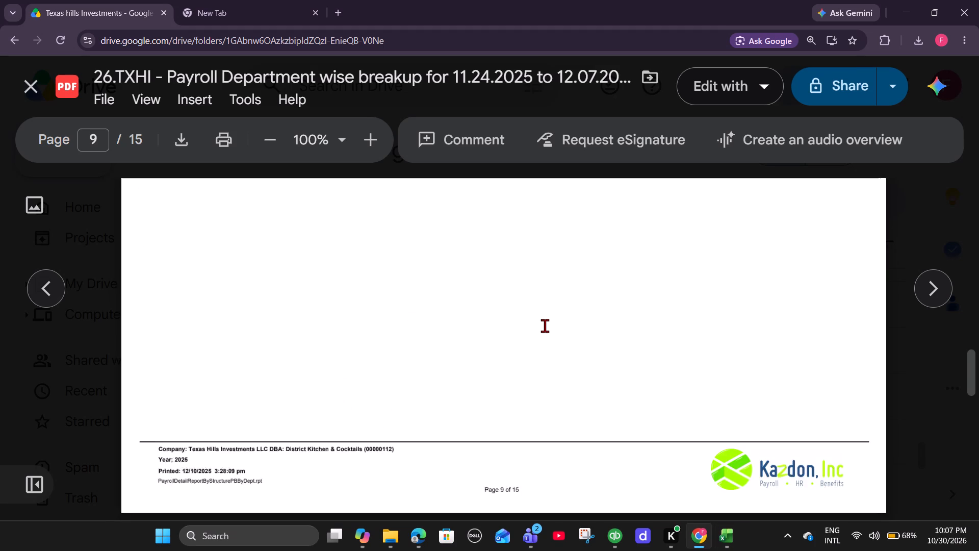
{"action": "scroll", "coordinate": [545, 325], "scroll_direction": "down", "scroll_amount": 6}
{"action": "key", "text": "alt+Tab"}
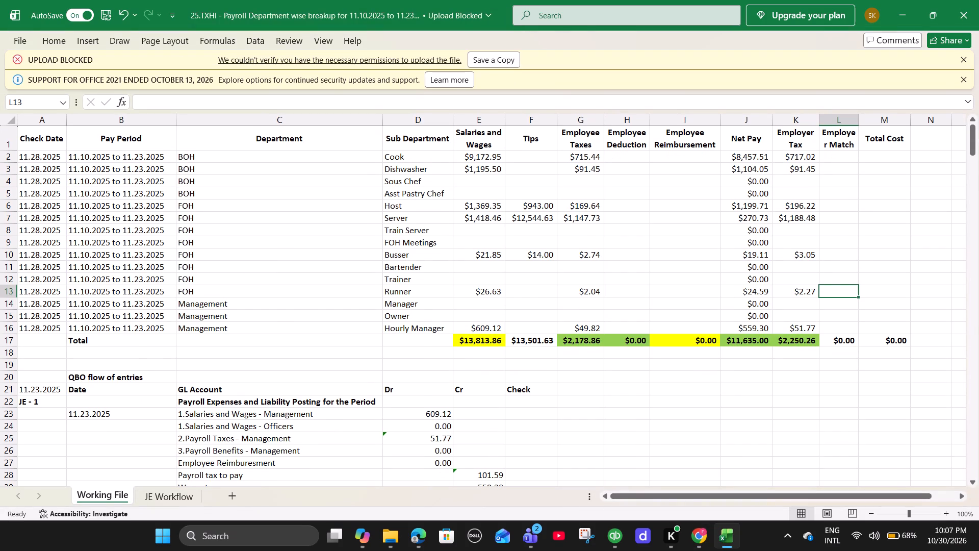
{"action": "left_click", "coordinate": [463, 302]}
{"action": "key", "text": "equal"}
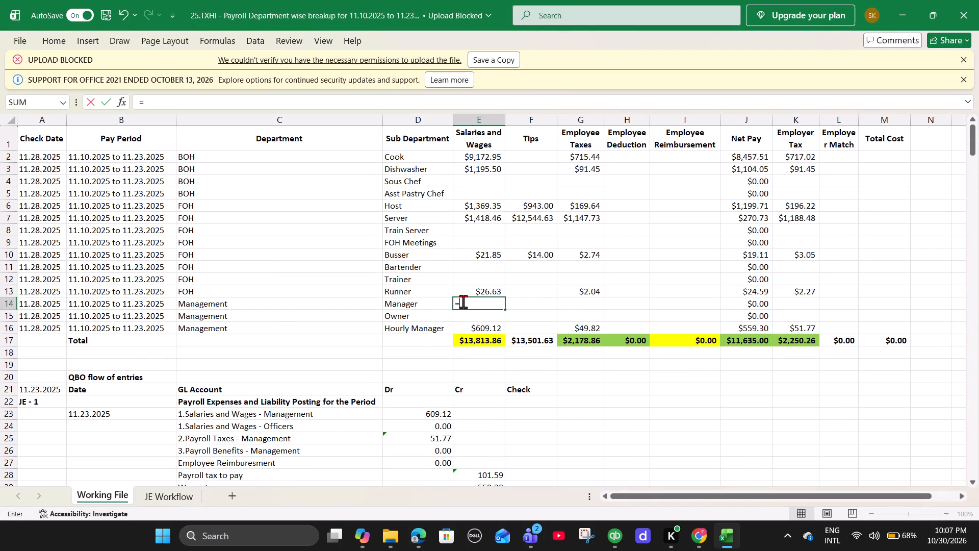
{"action": "key", "text": "alt+Tab"}
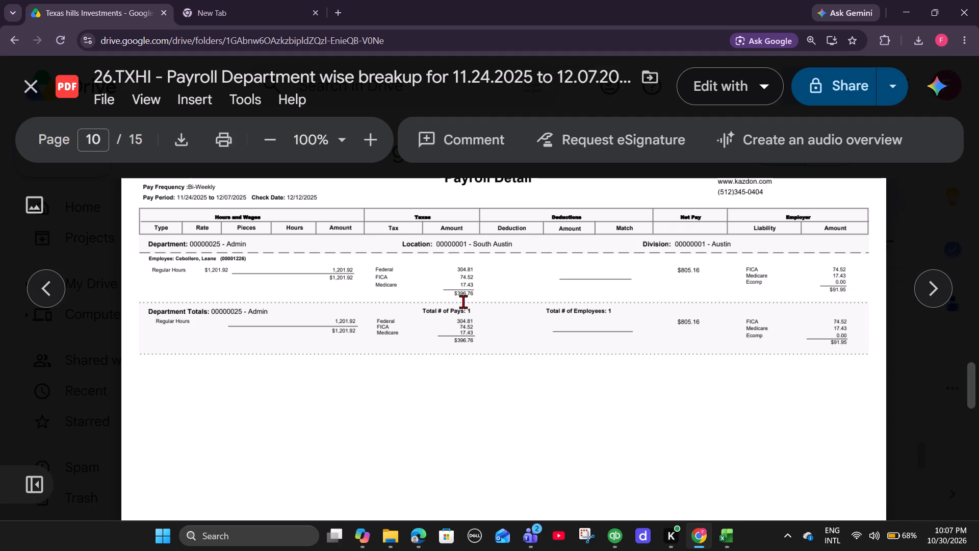
{"action": "key", "text": "alt+Tab"}
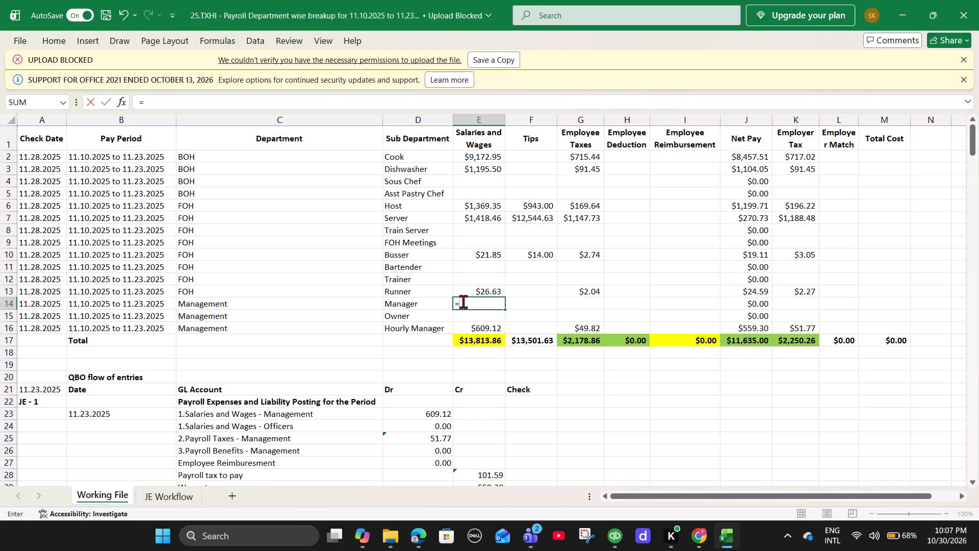
{"action": "type", "text": "1201."}
{"action": "key", "text": "alt+Tab"}
{"action": "key", "text": "alt+Tab"}
{"action": "type", "text": "92"}
{"action": "key", "text": "Right"}
Enter the Admin department's employee taxes total from the payroll PDF as =396.76 in the Manager row's G14.
{"action": "key", "text": "alt+Tab"}
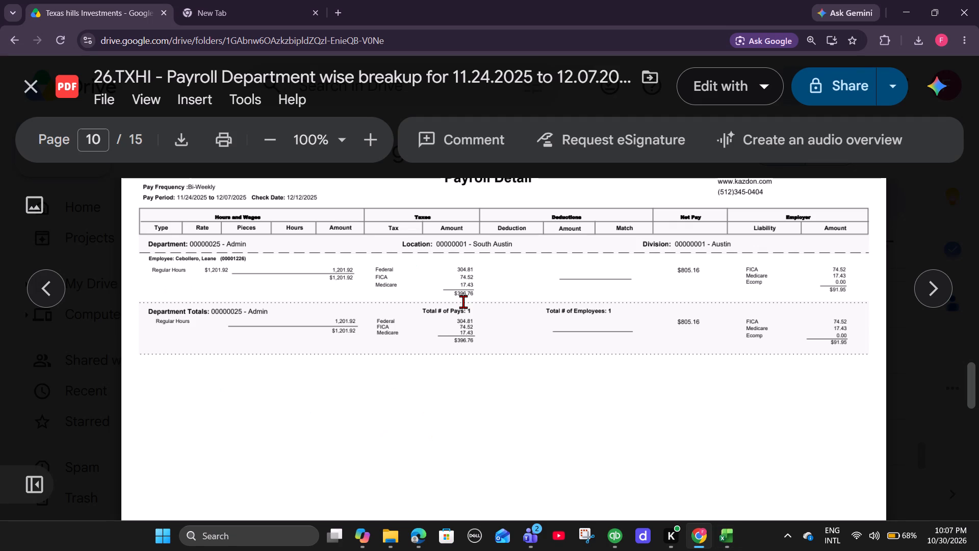
{"action": "key", "text": "alt+Tab"}
{"action": "key", "text": "Right"}
{"action": "key", "text": "equal"}
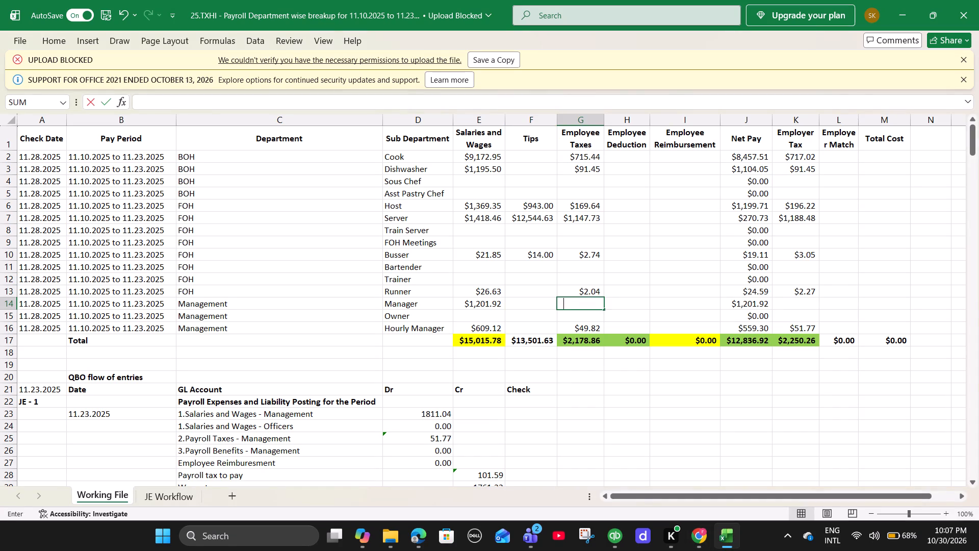
{"action": "type", "text": "396."}
{"action": "key", "text": "alt+Tab"}
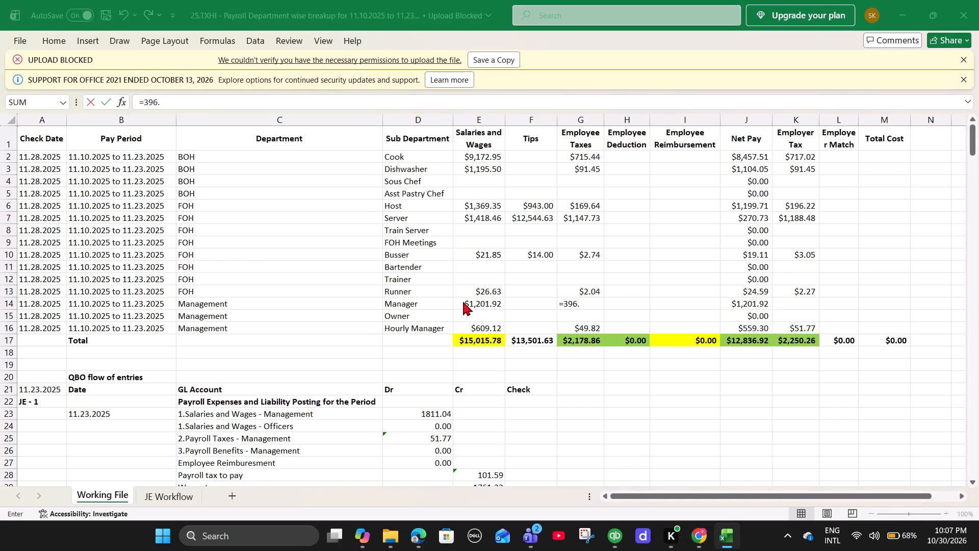
{"action": "key", "text": "alt+Tab"}
{"action": "type", "text": "76"}
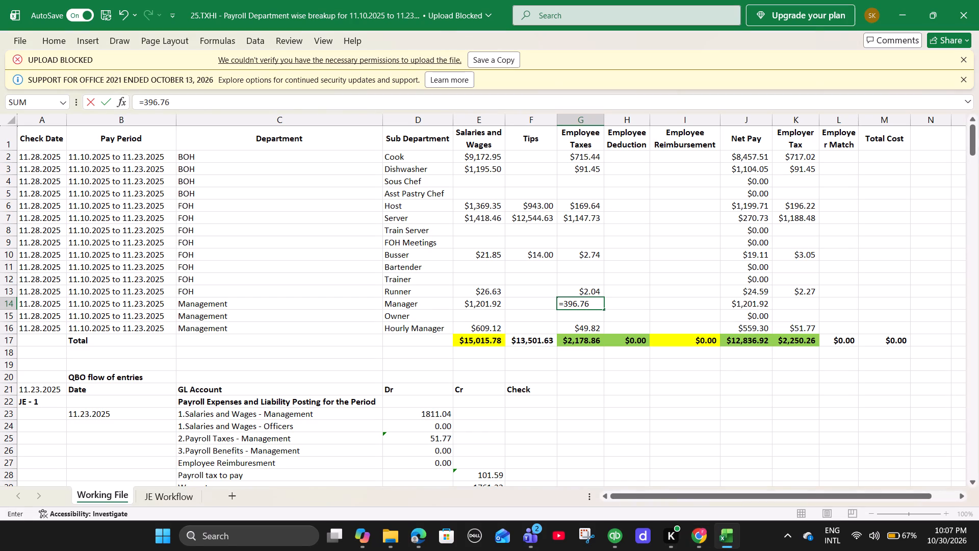
{"action": "key", "text": "Right"}
Enter the Admin department's employer tax total from the payroll PDF as =91.95 in the Manager row's K14.
{"action": "key", "text": "alt+Tab"}
{"action": "key", "text": "alt+Tab"}
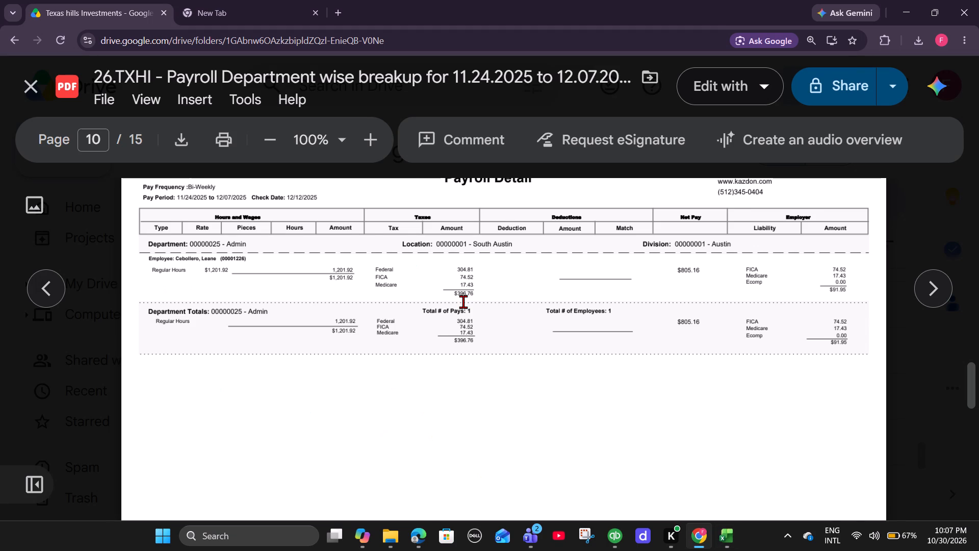
{"action": "key", "text": "Right"}
{"action": "key", "text": "Right"}
{"action": "key", "text": "Right"}
{"action": "key", "text": "equal"}
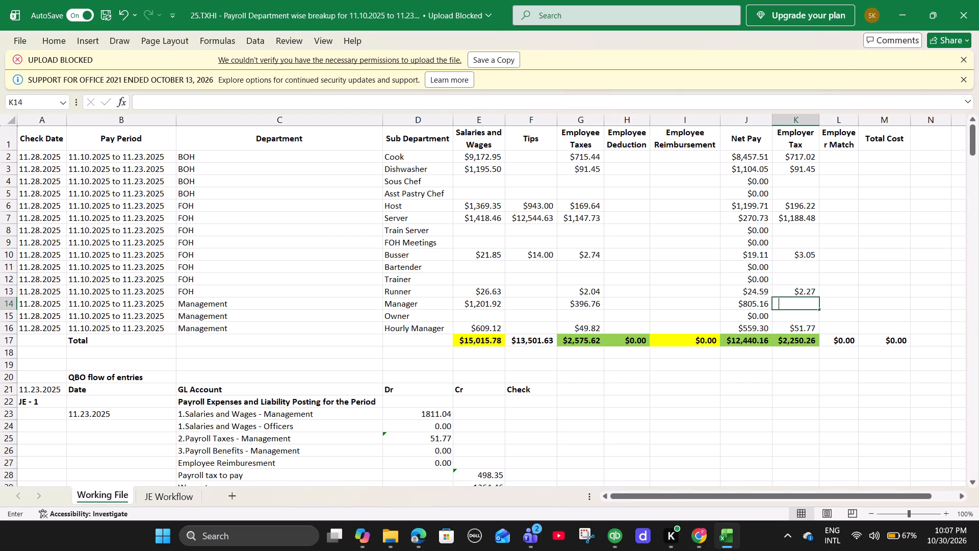
{"action": "key", "text": "alt+Tab"}
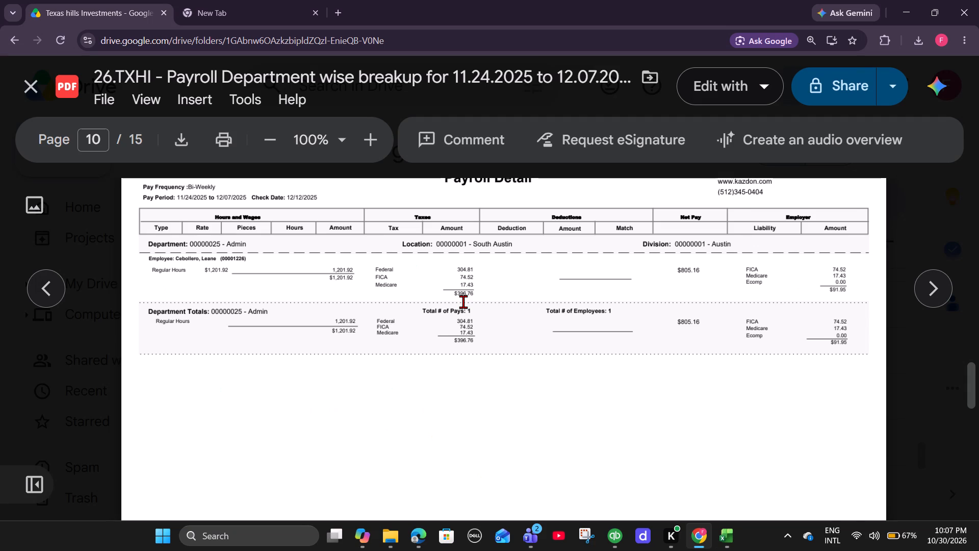
{"action": "key", "text": "alt+Tab"}
{"action": "type", "text": "91.95"}
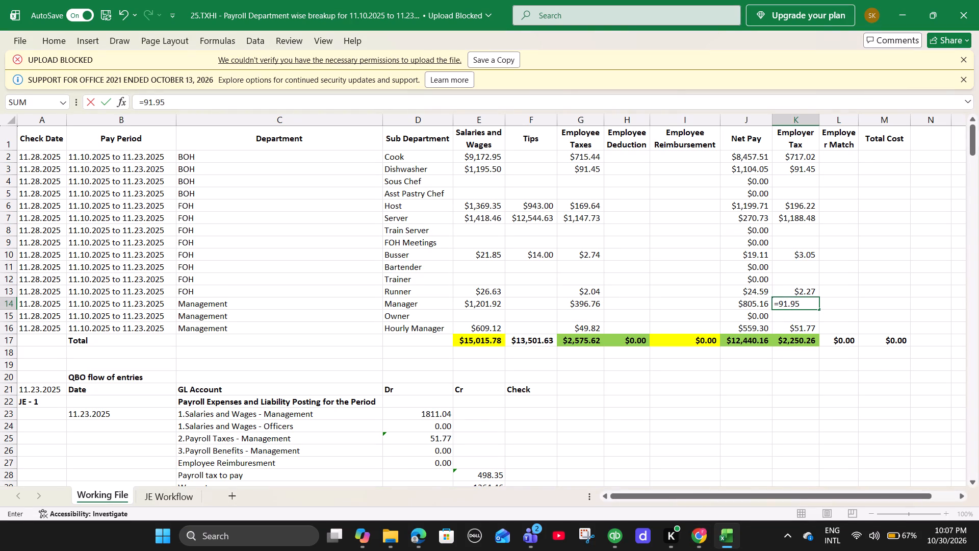
{"action": "key", "text": "Right"}
Find the FOH Manager department totals on page 11 of the payroll PDF and add +4403.84 to the Manager salaries formula in E14.
{"action": "key", "text": "alt+Tab"}
{"action": "scroll", "coordinate": [463, 302], "scroll_direction": "down", "scroll_amount": 4}
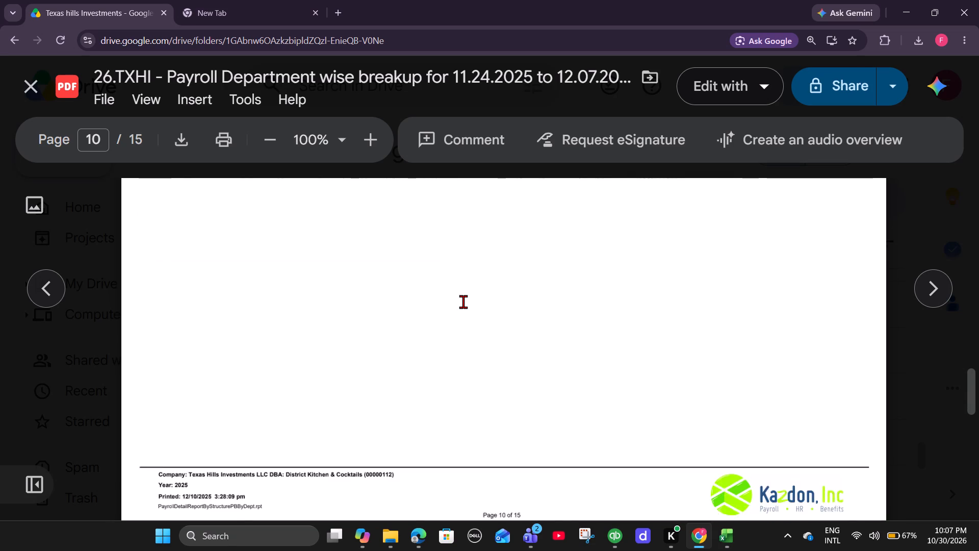
{"action": "scroll", "coordinate": [463, 302], "scroll_direction": "down", "scroll_amount": 8}
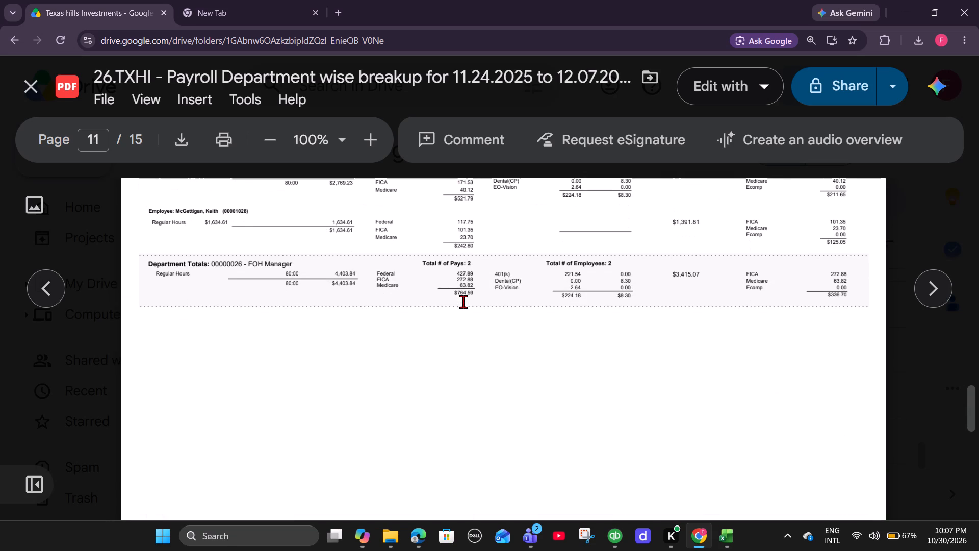
{"action": "key", "text": "alt+Tab"}
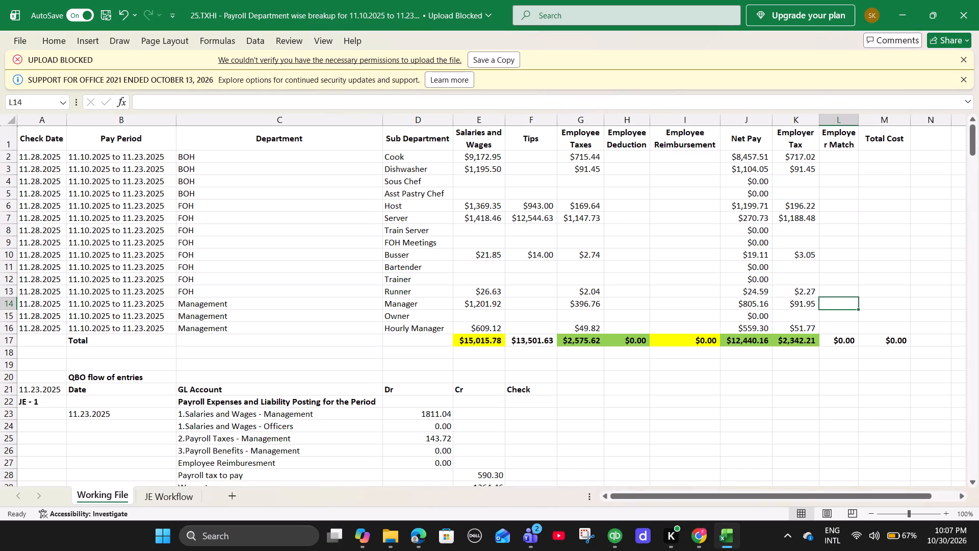
{"action": "left_click", "coordinate": [475, 307]}
{"action": "left_click", "coordinate": [179, 103]}
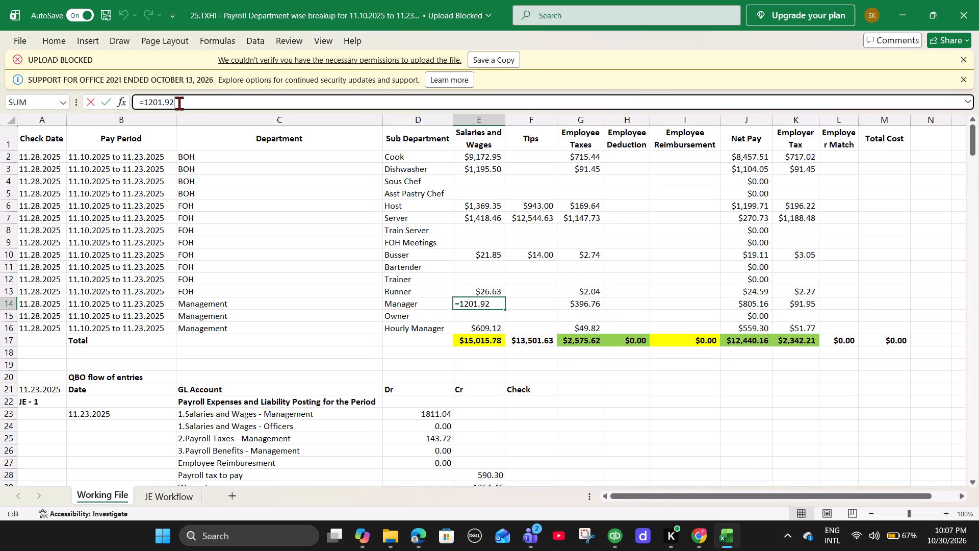
{"action": "key", "text": "plus"}
{"action": "key", "text": "alt+Tab"}
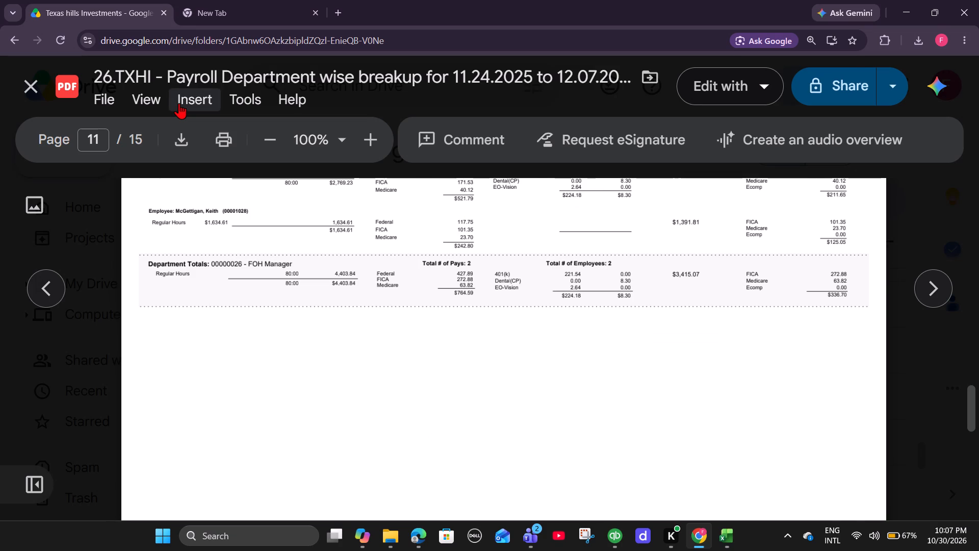
{"action": "key", "text": "alt+Tab"}
{"action": "type", "text": "4403.84"}
{"action": "key", "text": "Return"}
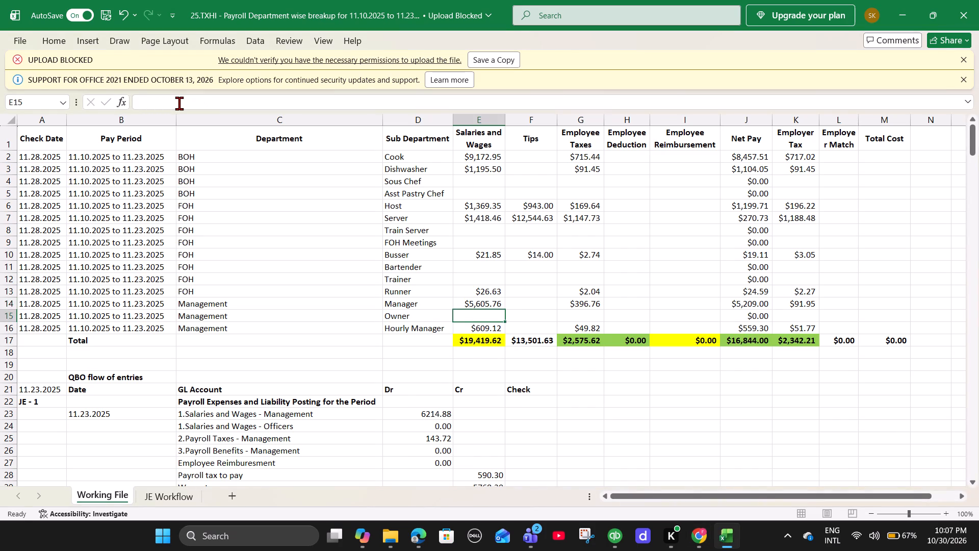
Add the FOH Manager employee taxes total of 764.59 to the Manager employee taxes formula in G14, making it =396.76+764.59.
{"action": "key", "text": "Up"}
{"action": "key", "text": "Right"}
{"action": "key", "text": "Right"}
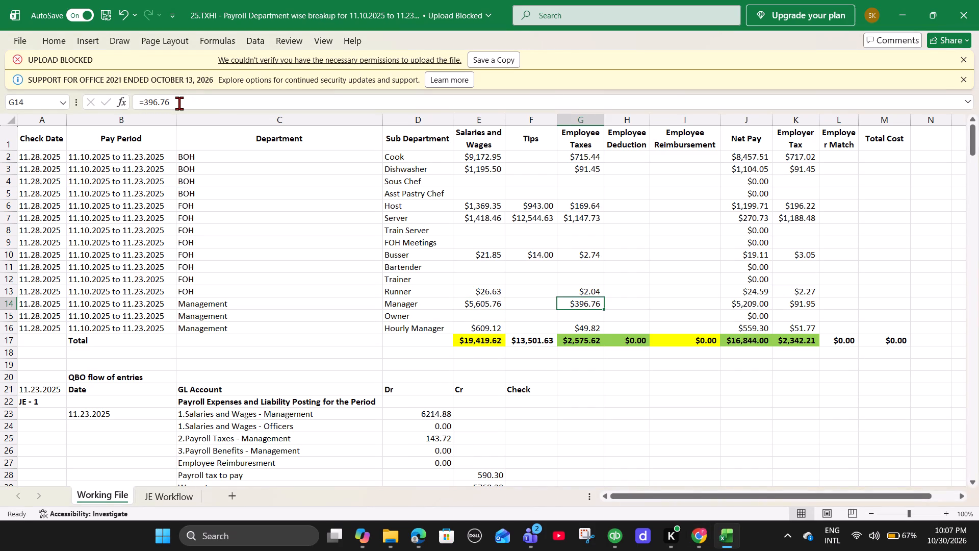
{"action": "left_click", "coordinate": [179, 103]}
{"action": "key", "text": "plus"}
{"action": "key", "text": "alt+Tab"}
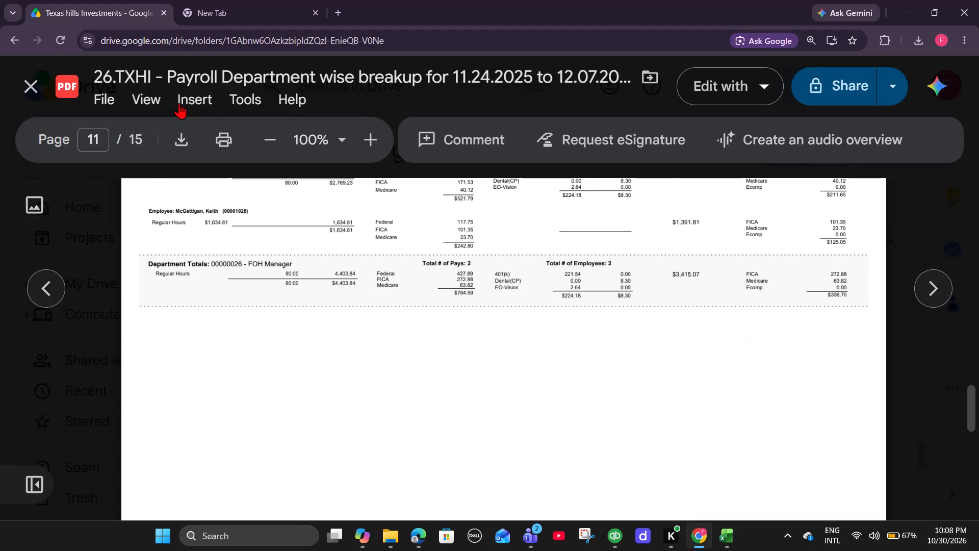
{"action": "key", "text": "alt+Tab"}
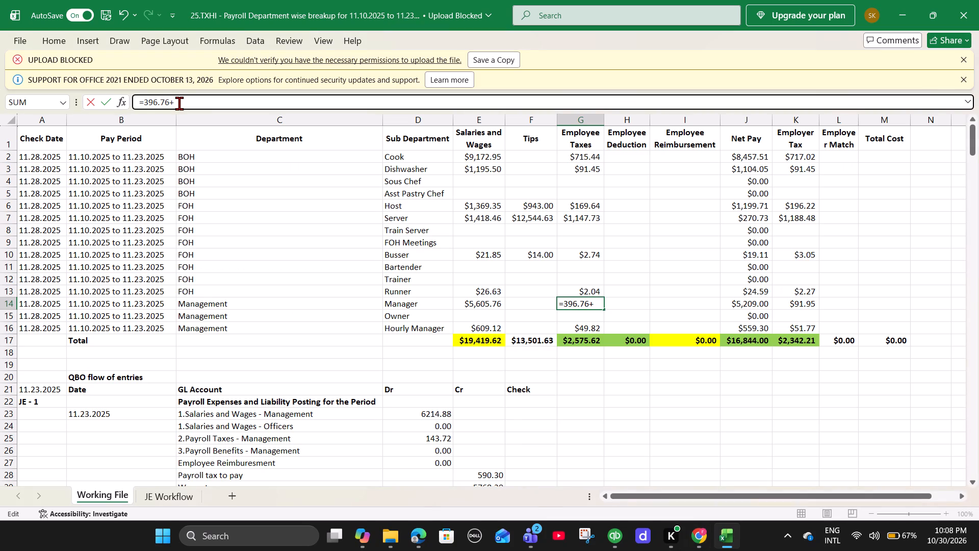
{"action": "type", "text": "765"}
{"action": "key", "text": "alt+Tab"}
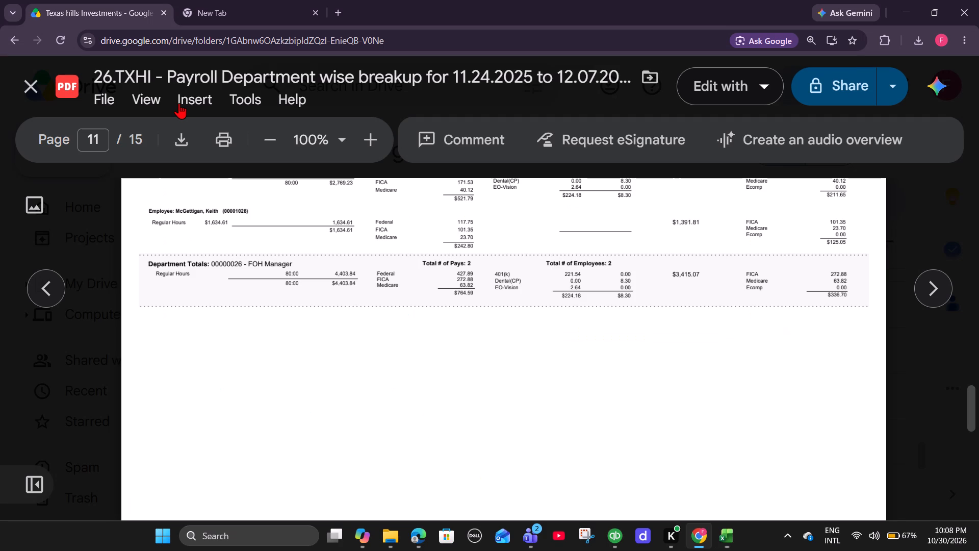
{"action": "key", "text": "alt+Tab"}
{"action": "key", "text": "BackSpace"}
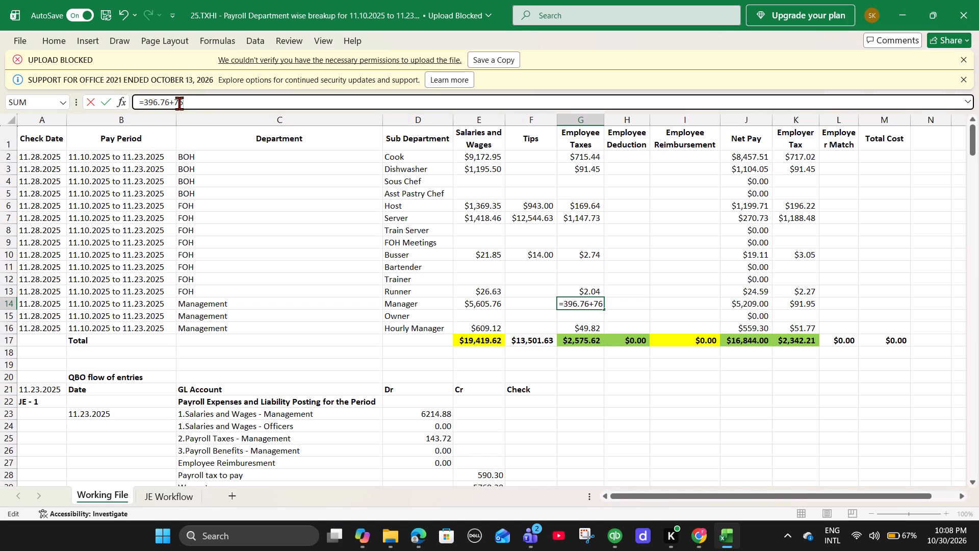
{"action": "key", "text": "4"}
{"action": "type", "text": ".59"}
{"action": "key", "text": "Return"}
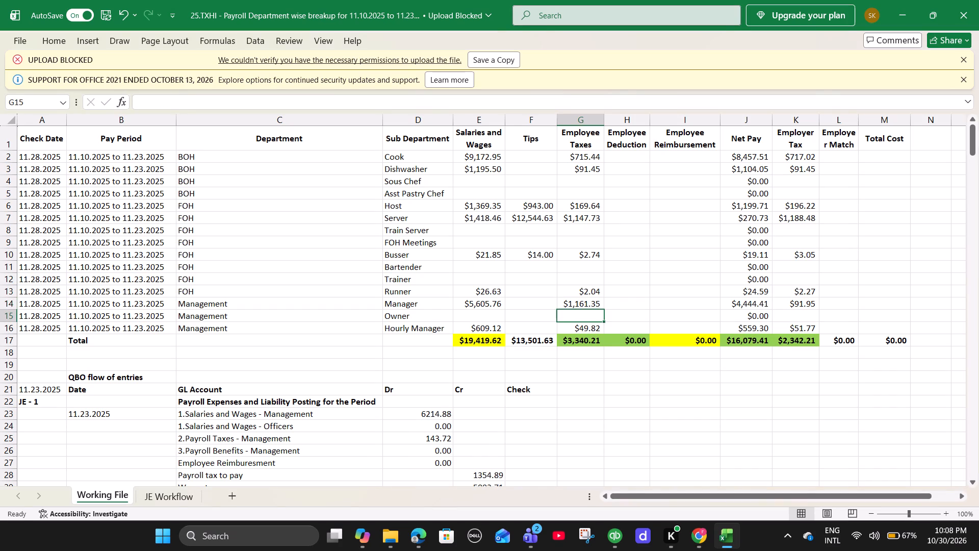
Enter the FOH Manager department's employee deduction total from the payroll PDF as =224.18 in the Manager row's H14.
{"action": "left_click", "coordinate": [578, 299]}
{"action": "key", "text": "alt+Tab"}
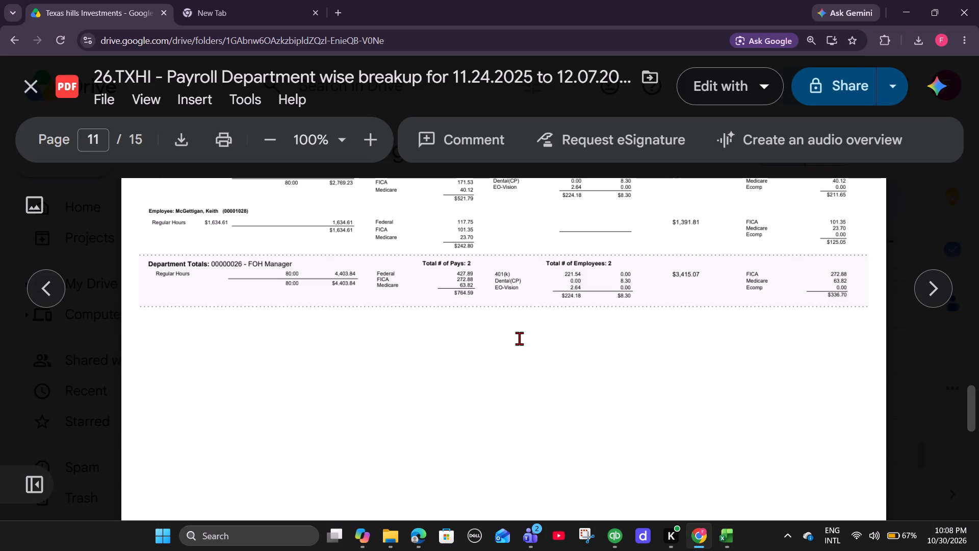
{"action": "key", "text": "alt+Tab"}
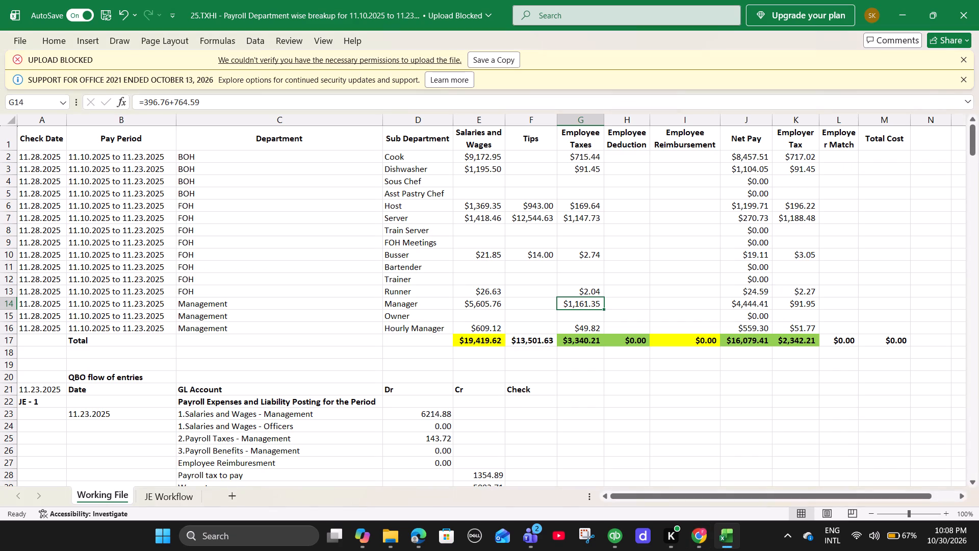
{"action": "key", "text": "Right"}
{"action": "key", "text": "alt+Tab"}
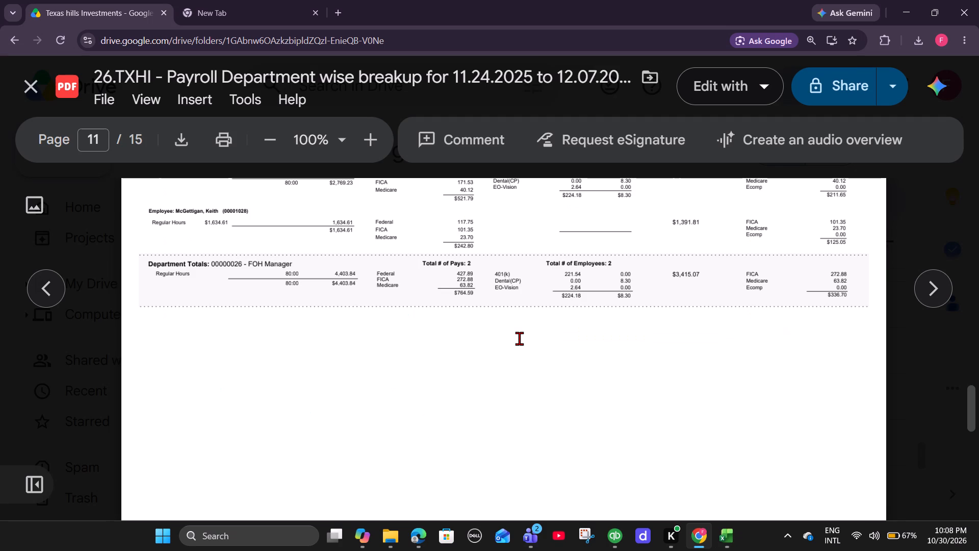
{"action": "key", "text": "alt+Tab"}
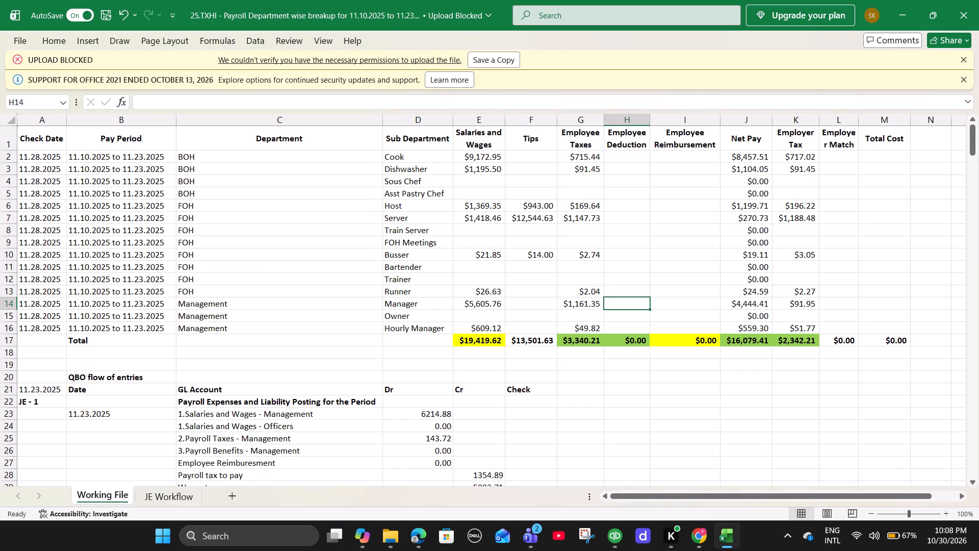
{"action": "key", "text": "2"}
{"action": "key", "text": "BackSpace"}
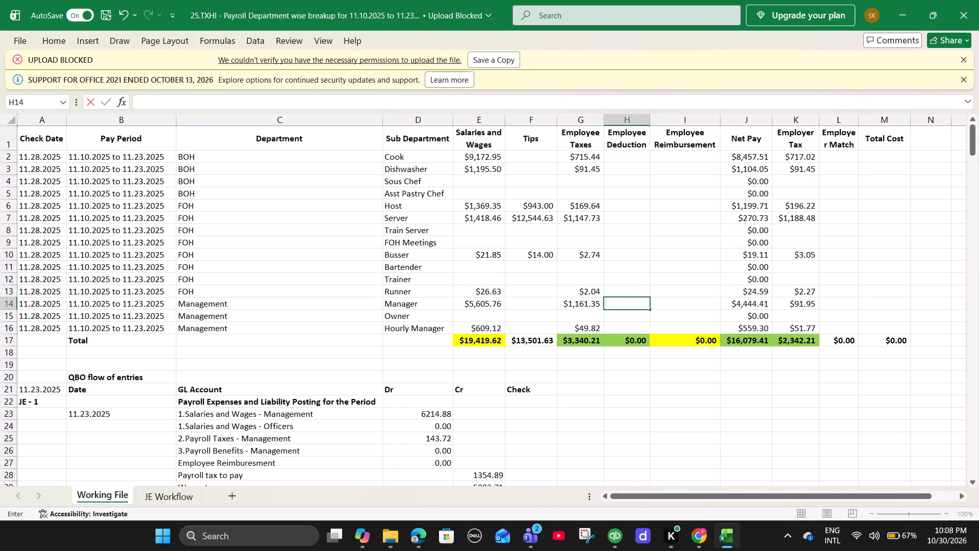
{"action": "key", "text": "equal"}
{"action": "type", "text": "224.1"}
{"action": "key", "text": "8"}
{"action": "key", "text": "alt+Tab"}
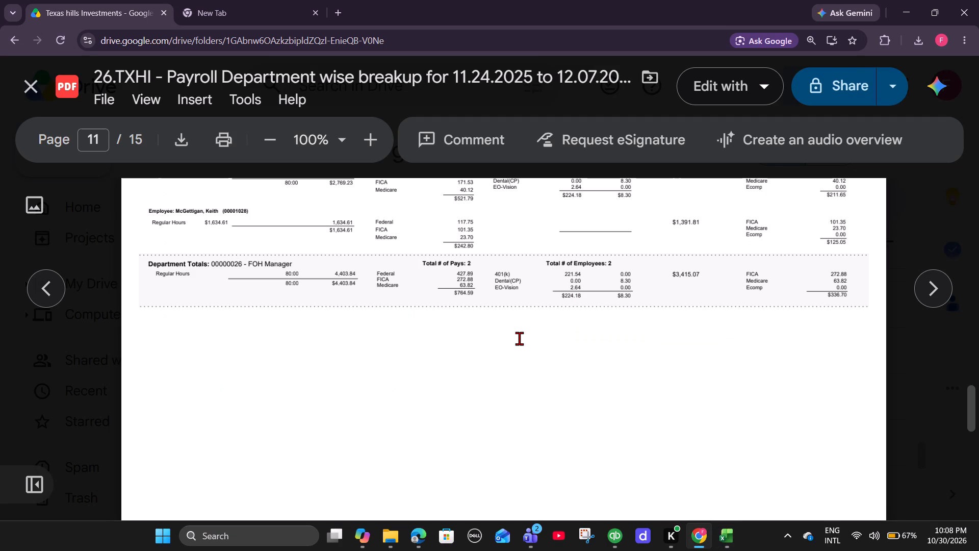
{"action": "key", "text": "alt+Tab"}
{"action": "key", "text": "Return"}
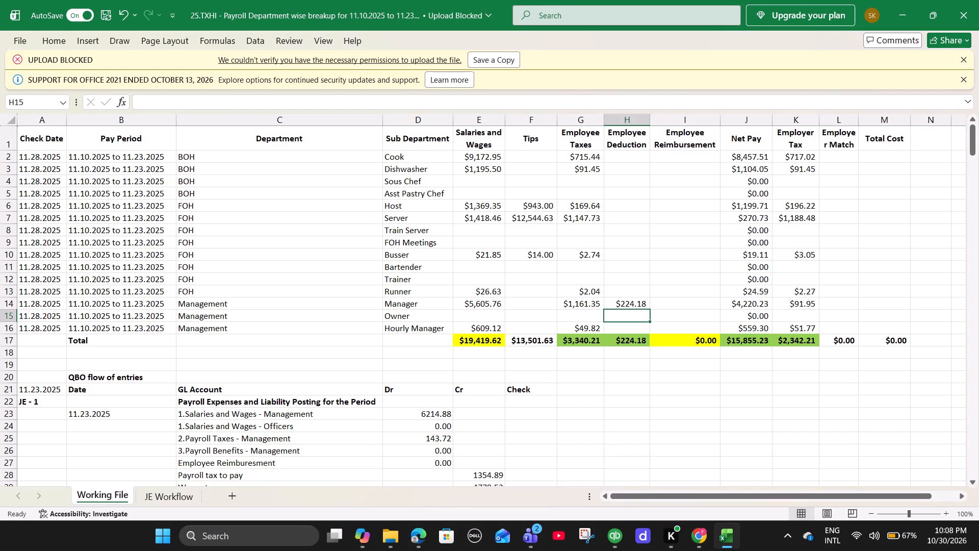
Review the Manager row's entries from E14 to I14 against the FOH Manager department totals in the payroll PDF.
{"action": "key", "text": "Up"}
{"action": "key", "text": "Right"}
{"action": "key", "text": "alt+Tab"}
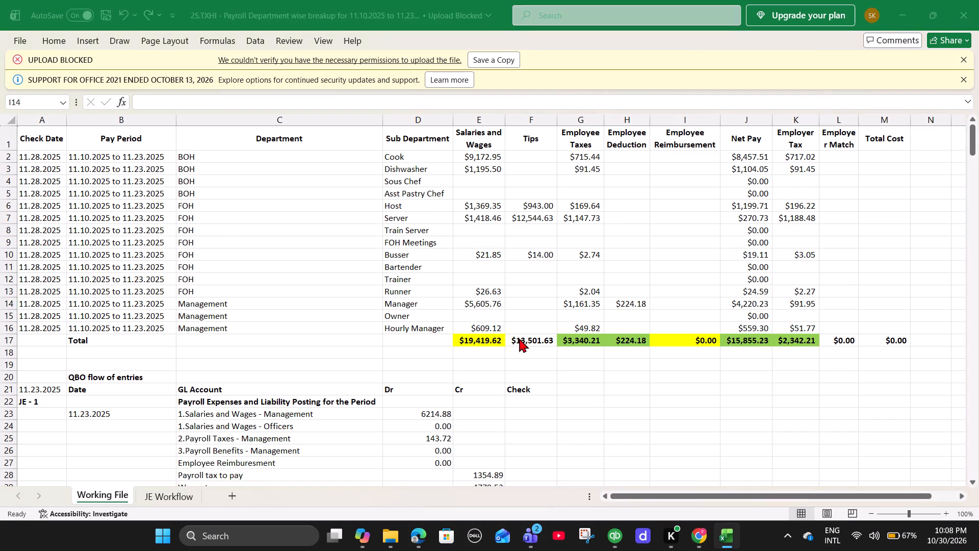
{"action": "key", "text": "alt+Tab"}
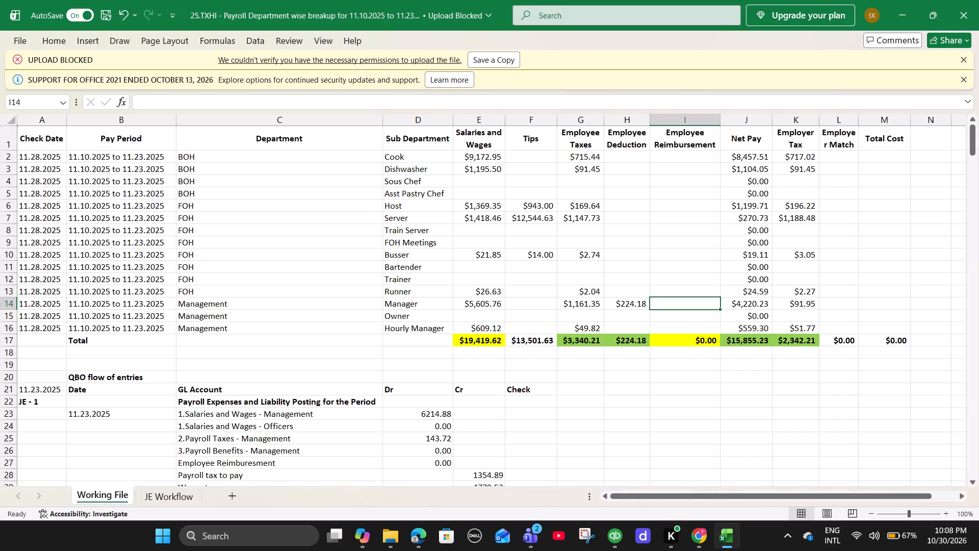
{"action": "key", "text": "Left"}
{"action": "key", "text": "Left"}
{"action": "key", "text": "Left"}
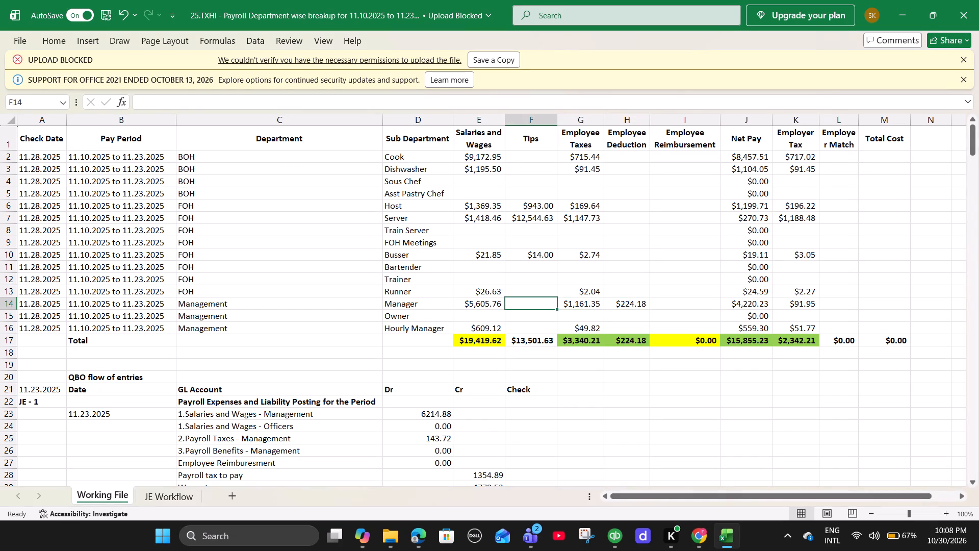
{"action": "key", "text": "Left"}
{"action": "key", "text": "Right"}
{"action": "key", "text": "Right"}
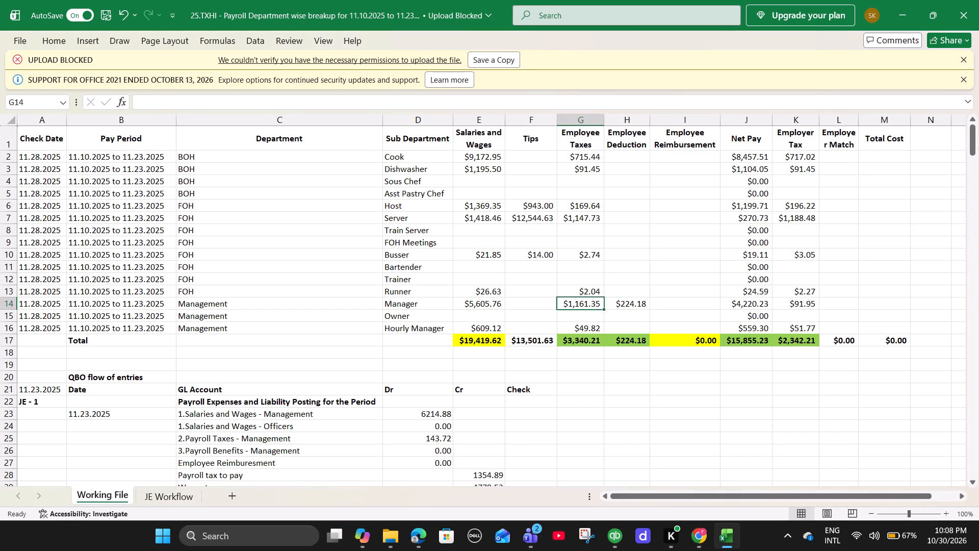
{"action": "key", "text": "Right"}
{"action": "key", "text": "Right"}
Add the FOH Manager employer tax total of 336.70 from the payroll PDF to the Manager employer tax formula in K14.
{"action": "key", "text": "alt+Tab"}
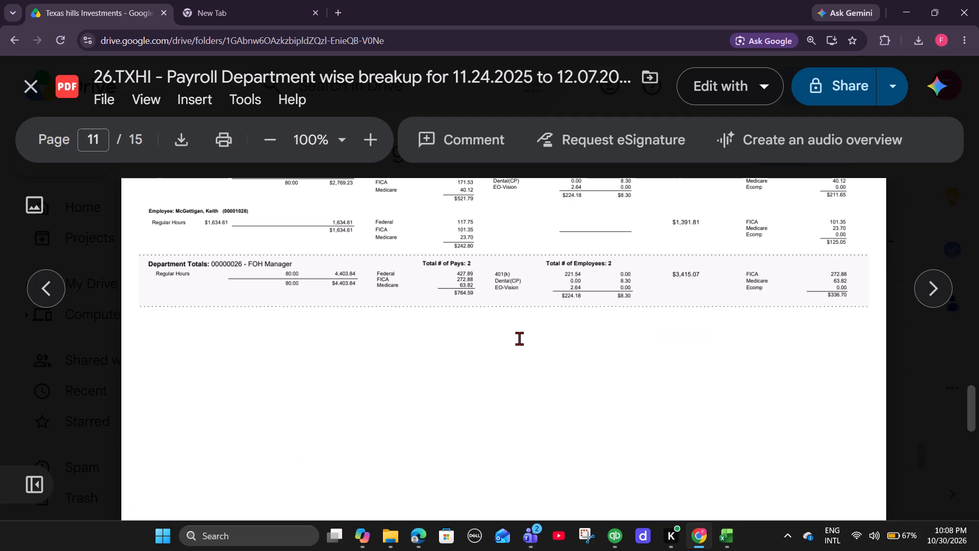
{"action": "key", "text": "alt+Tab"}
{"action": "key", "text": "Right"}
{"action": "key", "text": "Right"}
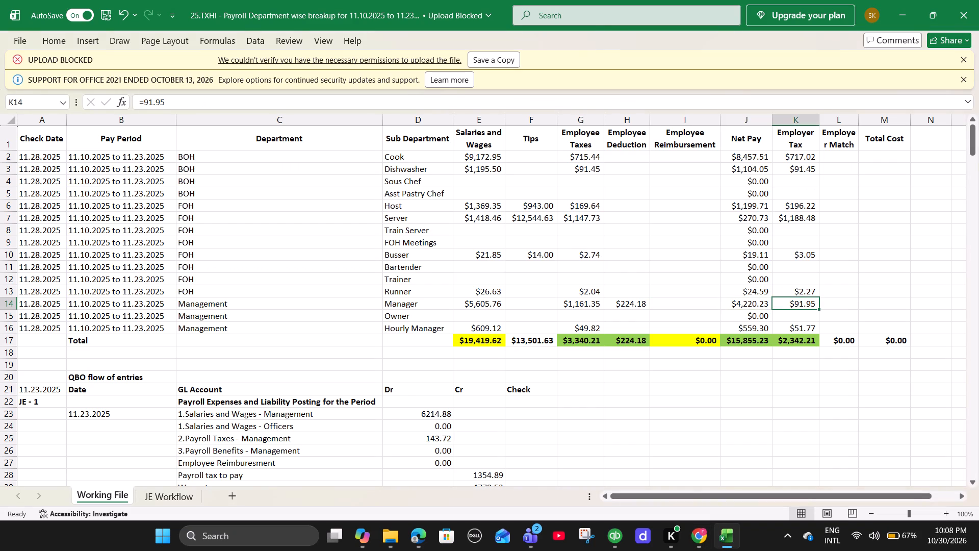
{"action": "key", "text": "alt+Tab"}
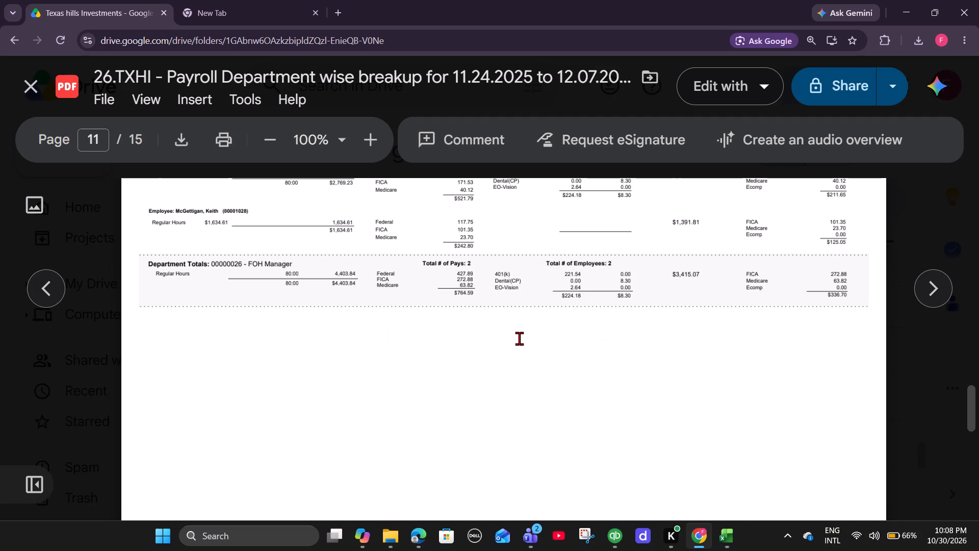
{"action": "key", "text": "alt+Tab"}
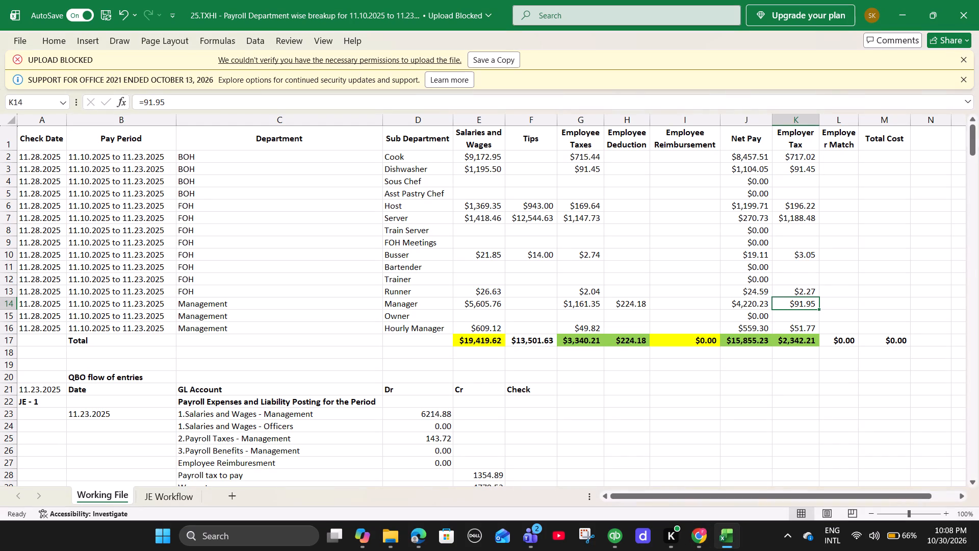
{"action": "left_click", "coordinate": [208, 97]}
{"action": "type", "text": "+336."}
{"action": "key", "text": "alt+Tab"}
{"action": "key", "text": "alt+Tab"}
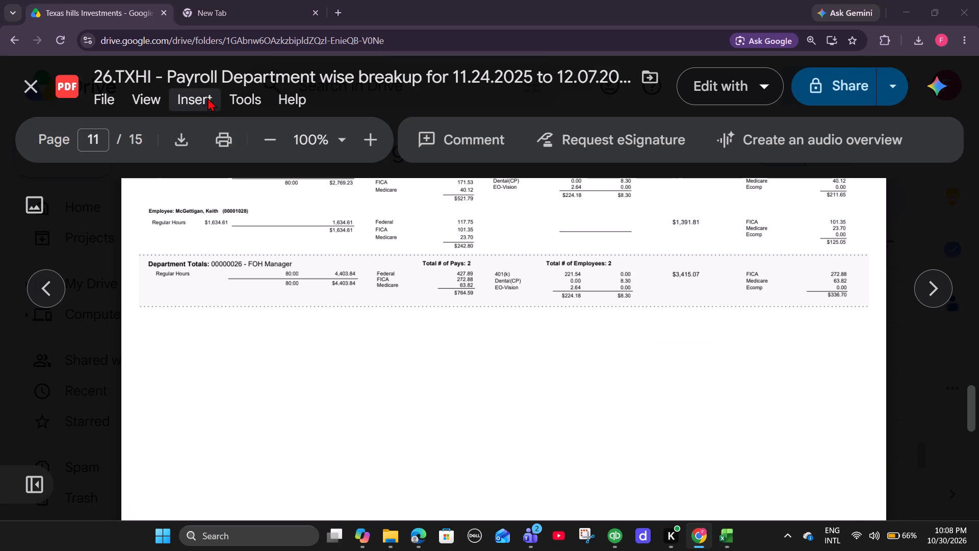
{"action": "type", "text": "70"}
{"action": "key", "text": "Return"}
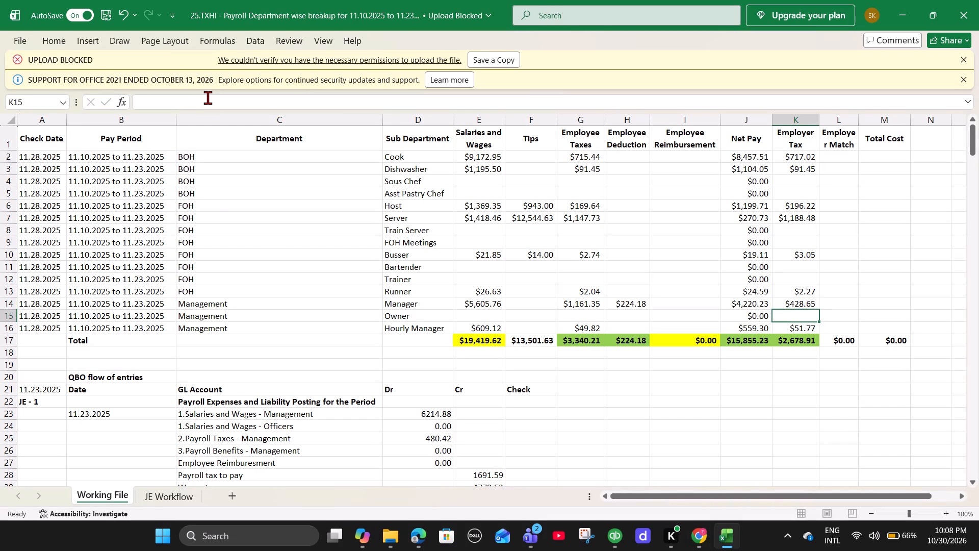
Enter the FOH Manager department's employer match total of 8.30 from the payroll PDF in cell K15.
{"action": "key", "text": "alt+Tab"}
{"action": "key", "text": "alt+Tab"}
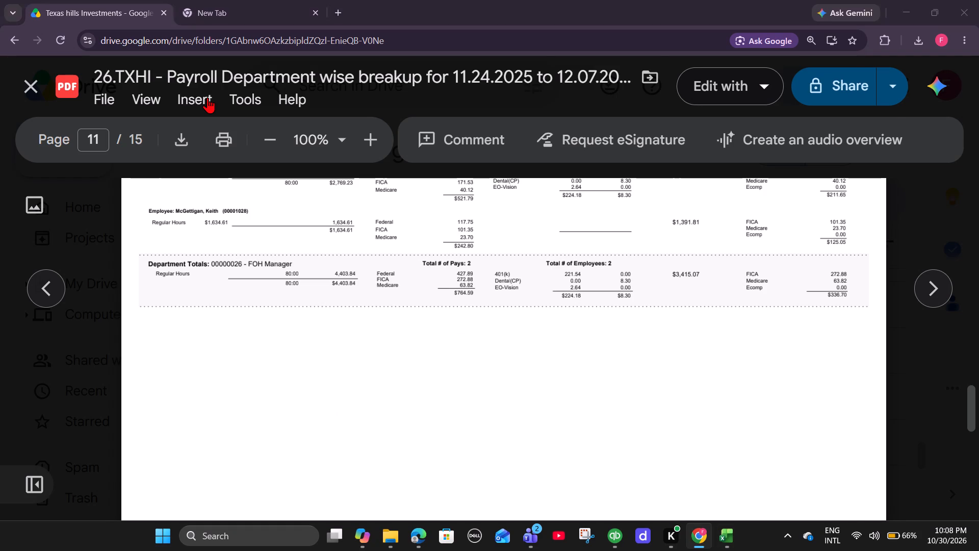
{"action": "type", "text": "8.30"}
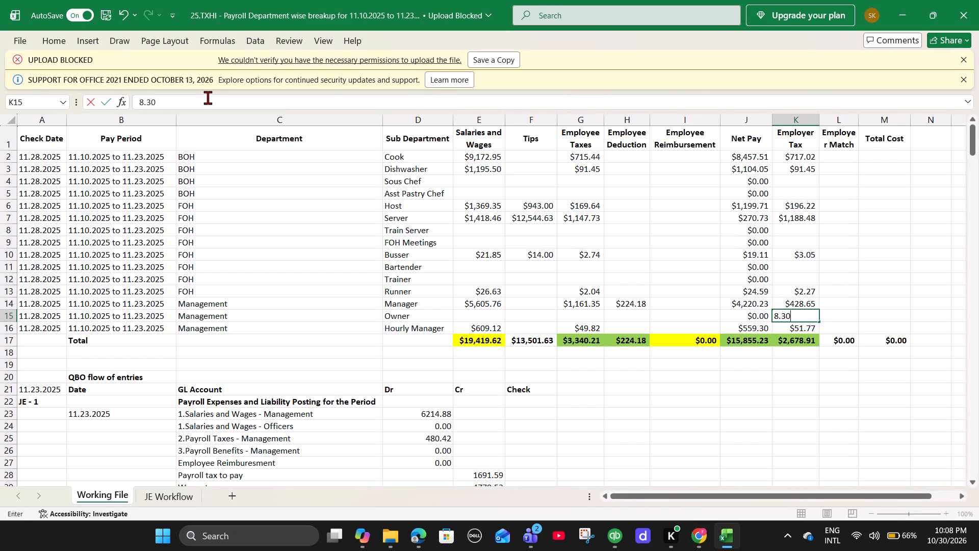
{"action": "key", "text": "Right"}
Find the BOH Manager department totals on page 12 of the payroll PDF and add +2692.30 to the Manager salaries formula in E14.
{"action": "key", "text": "alt+Tab"}
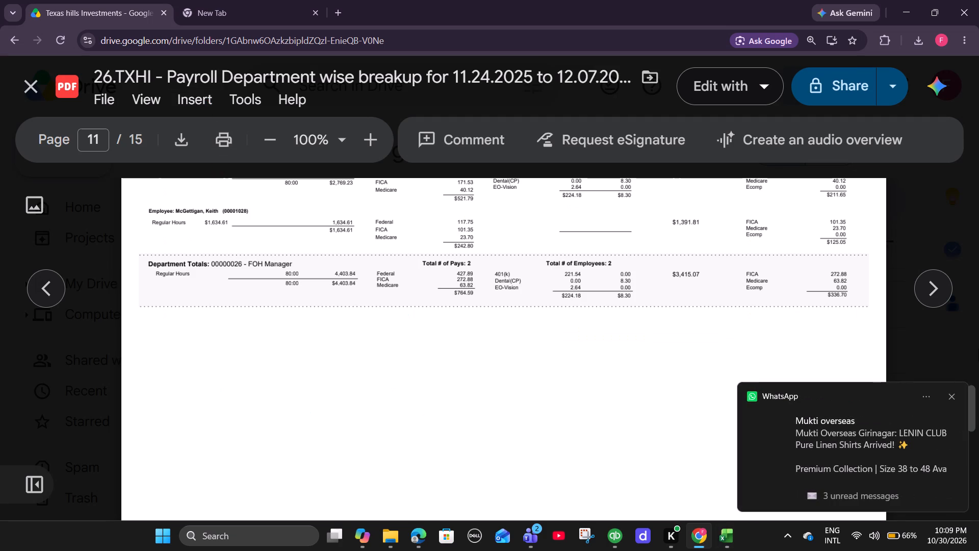
{"action": "left_click", "coordinate": [951, 392]}
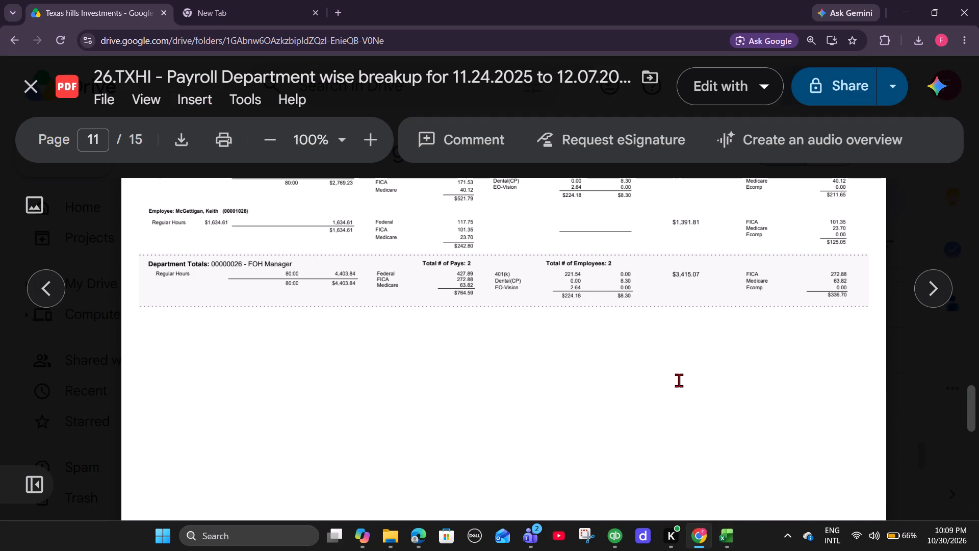
{"action": "scroll", "coordinate": [640, 379], "scroll_direction": "down", "scroll_amount": 8}
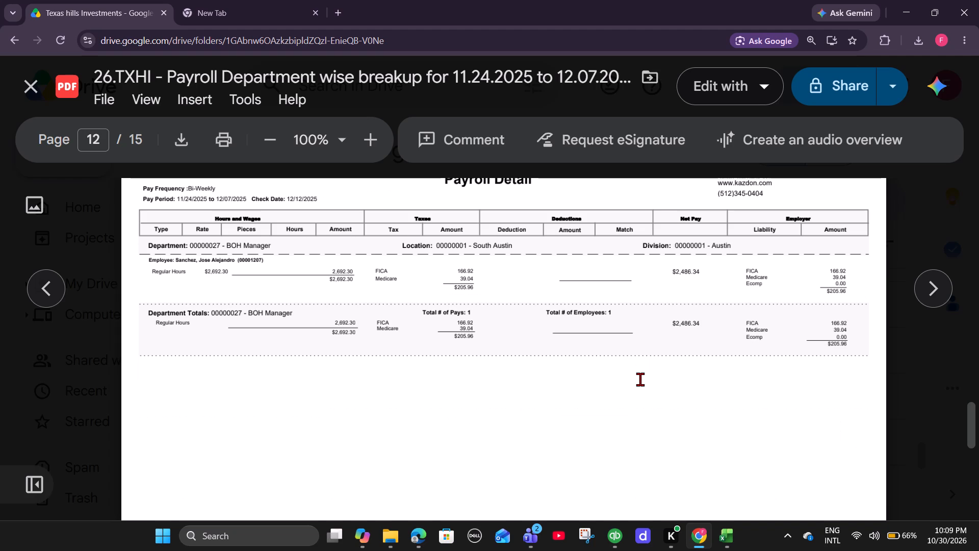
{"action": "key", "text": "alt+Tab"}
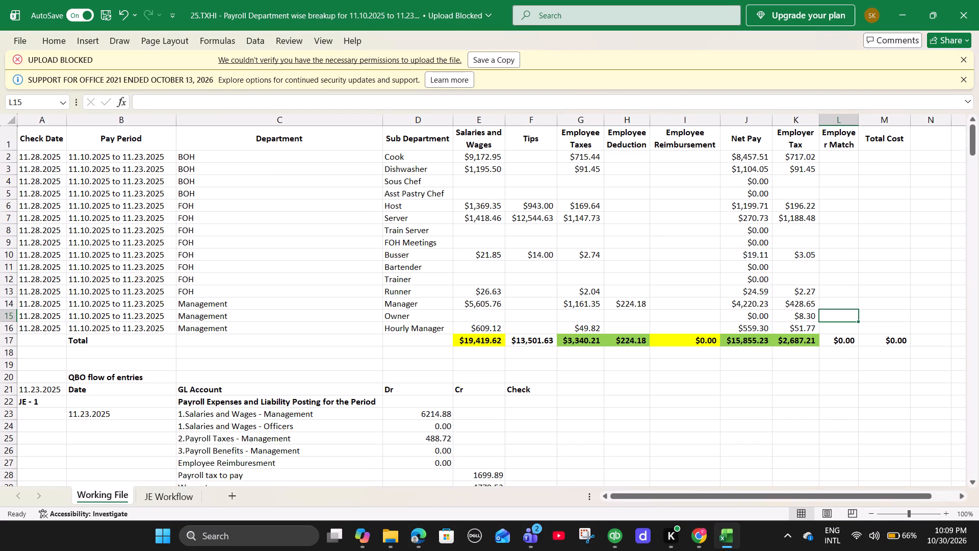
{"action": "left_click", "coordinate": [459, 303]}
{"action": "left_click", "coordinate": [225, 106]}
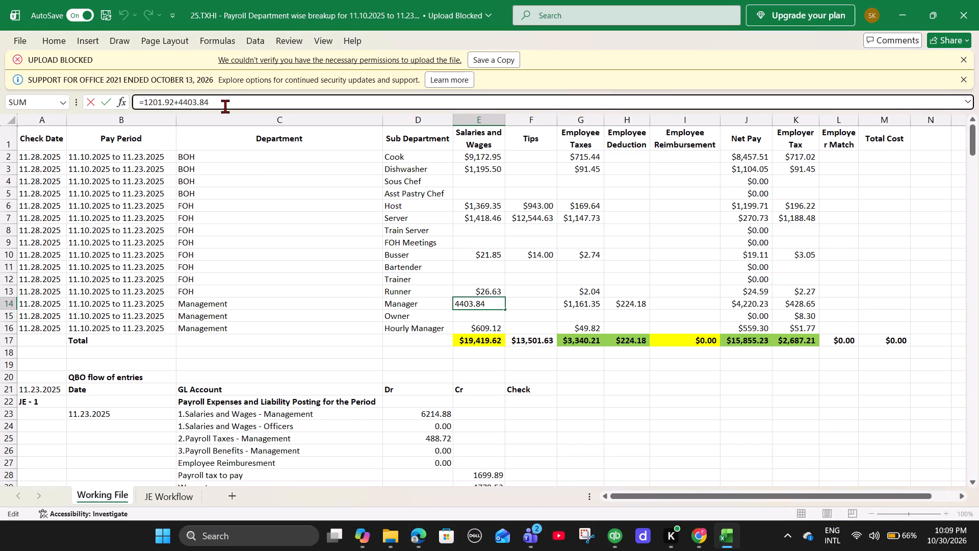
{"action": "key", "text": "plus"}
{"action": "key", "text": "alt+Tab"}
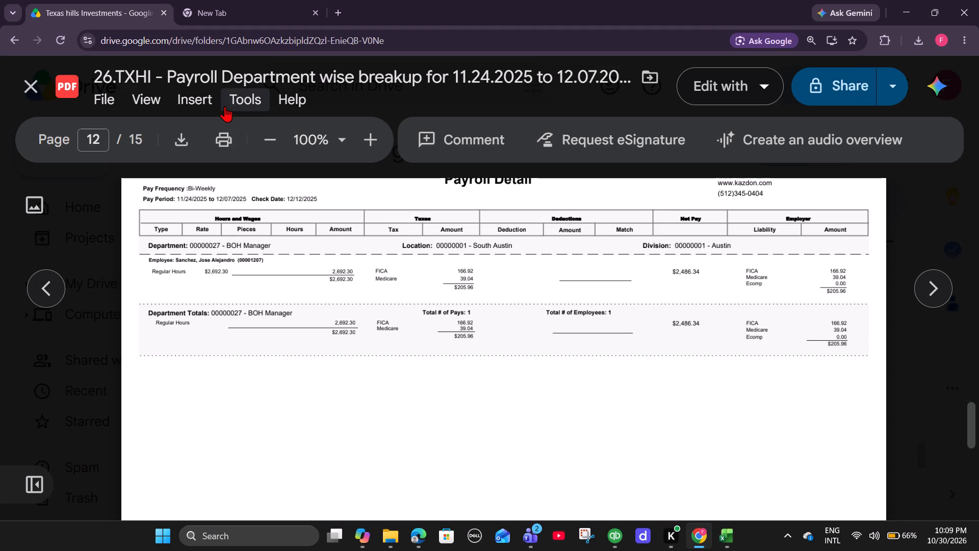
{"action": "key", "text": "alt+Tab"}
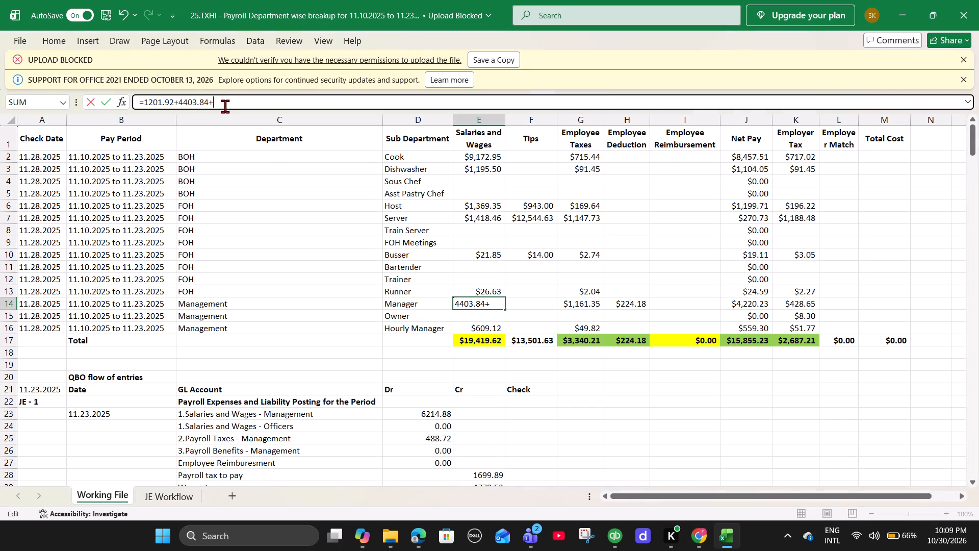
{"action": "type", "text": "2692.30"}
{"action": "key", "text": "Return"}
Add the BOH Manager employee taxes total of 205.96 to the Manager employee taxes formula in G14.
{"action": "key", "text": "alt+Tab"}
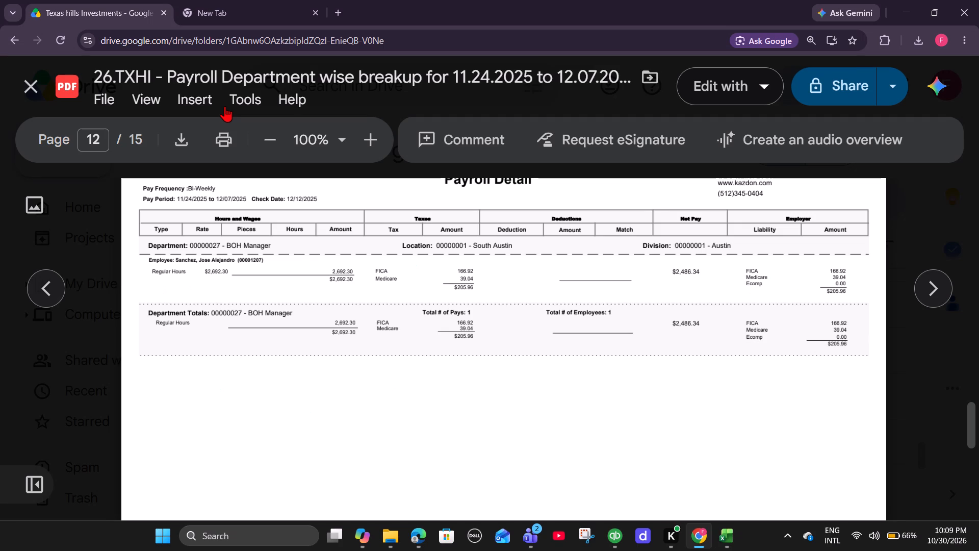
{"action": "key", "text": "alt+Tab"}
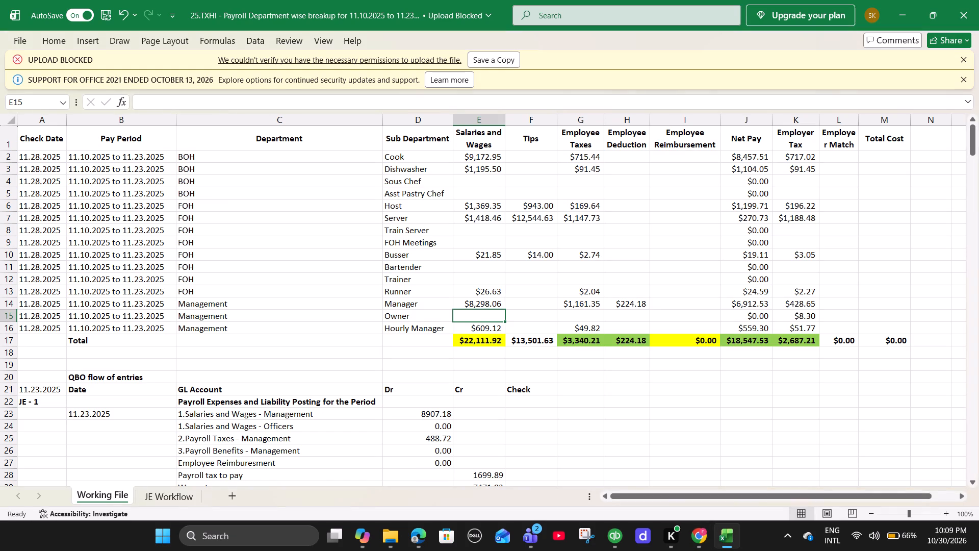
{"action": "left_click", "coordinate": [566, 303]}
{"action": "left_click", "coordinate": [245, 108]}
{"action": "key", "text": "plus"}
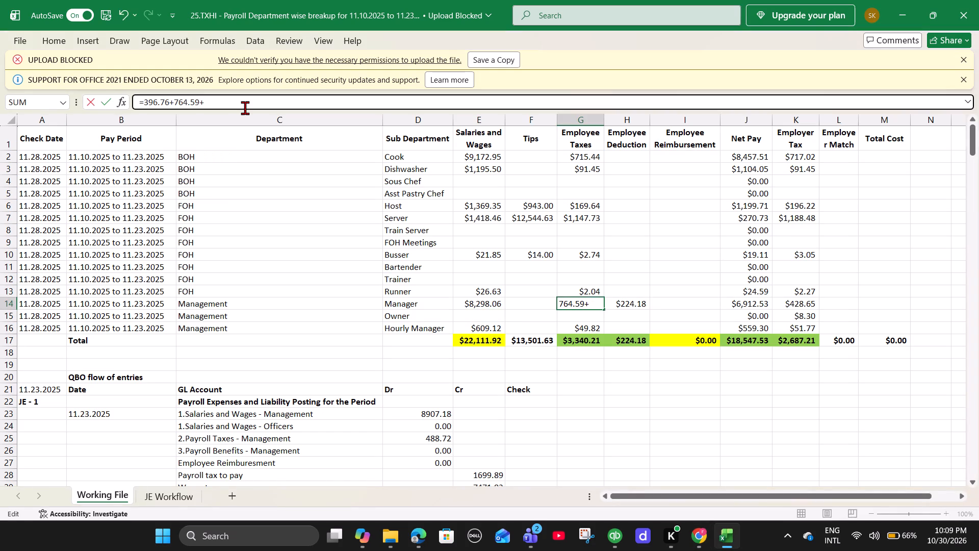
{"action": "key", "text": "alt+Tab"}
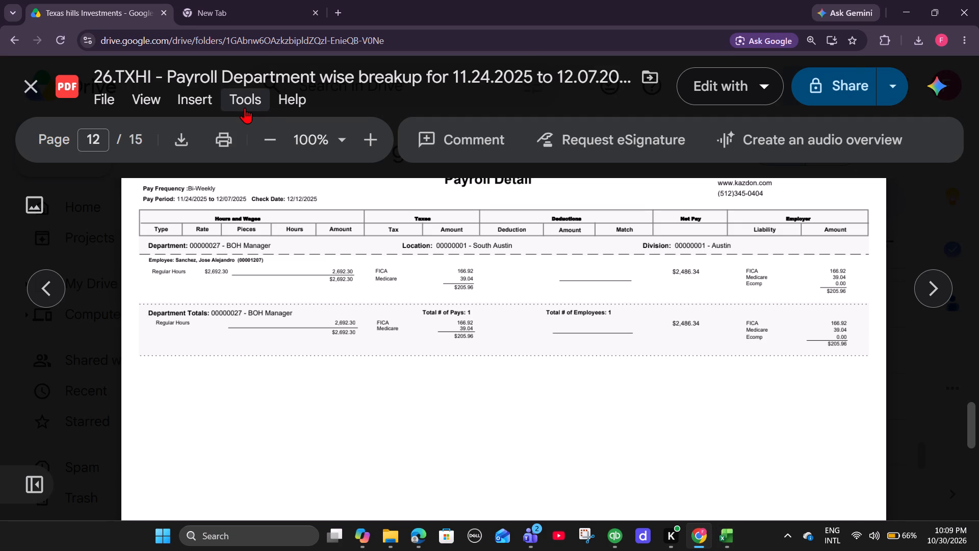
{"action": "key", "text": "alt+Tab"}
{"action": "type", "text": "205.96"}
{"action": "key", "text": "Return"}
Add the BOH Manager employer tax total of 205.96 to the Manager employer tax formula in K14.
{"action": "key", "text": "alt+Tab"}
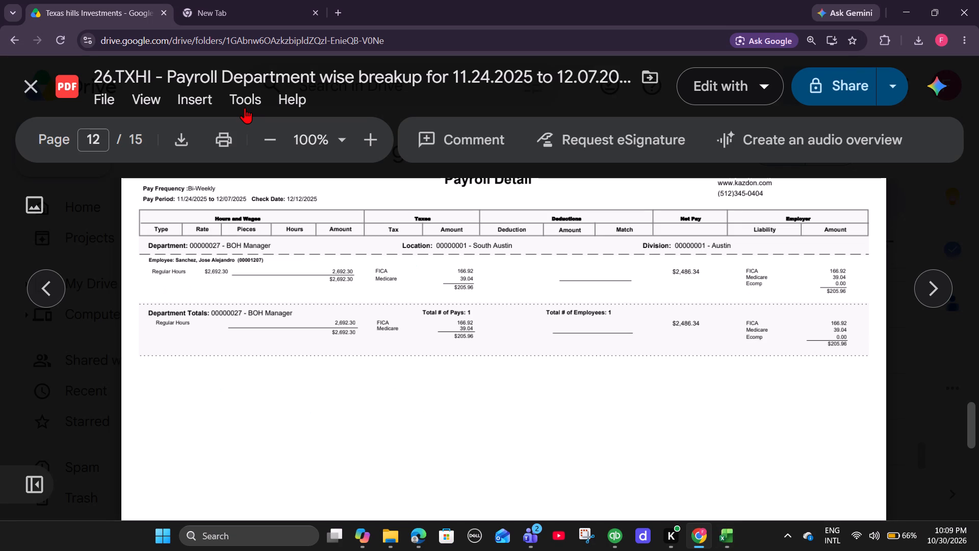
{"action": "key", "text": "alt+Tab"}
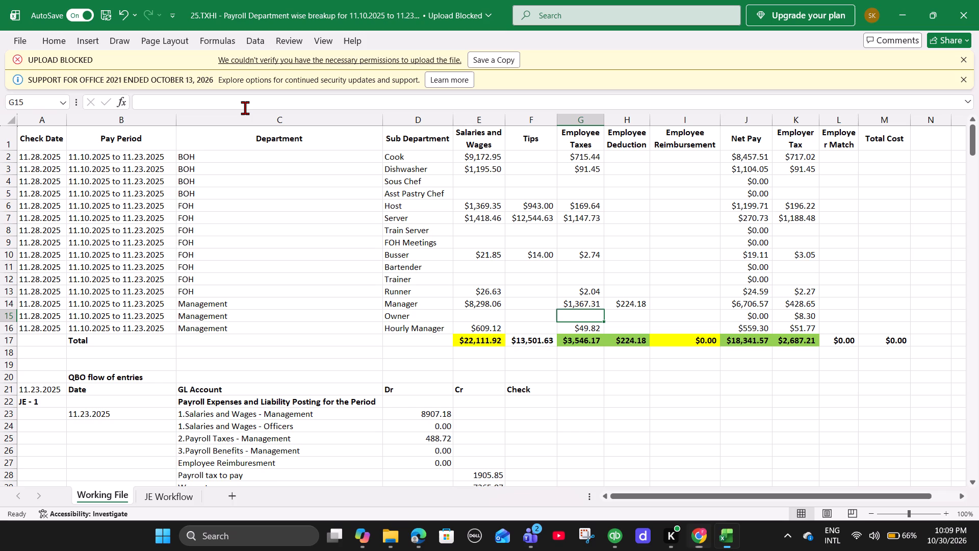
{"action": "key", "text": "Up"}
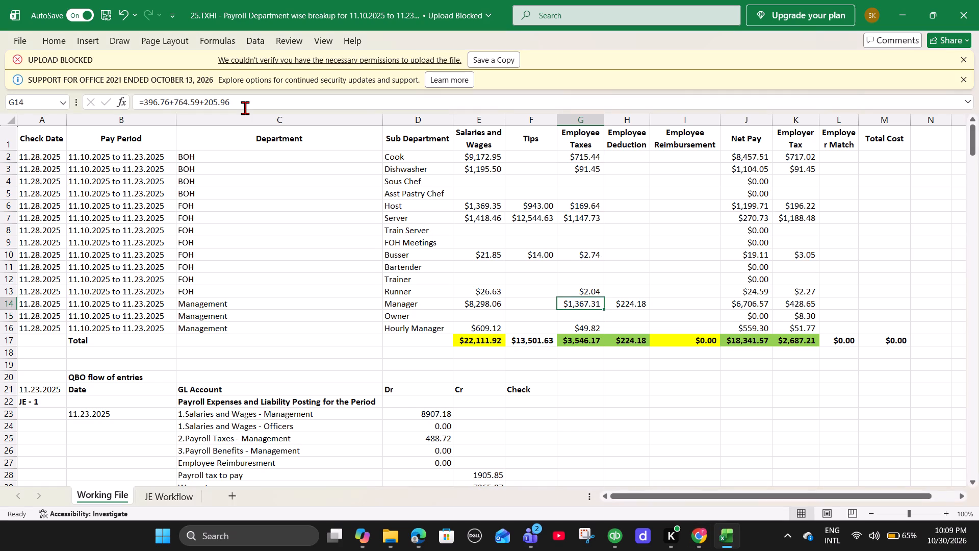
{"action": "key", "text": "Right"}
{"action": "key", "text": "Right"}
{"action": "key", "text": "Right"}
{"action": "key", "text": "Right"}
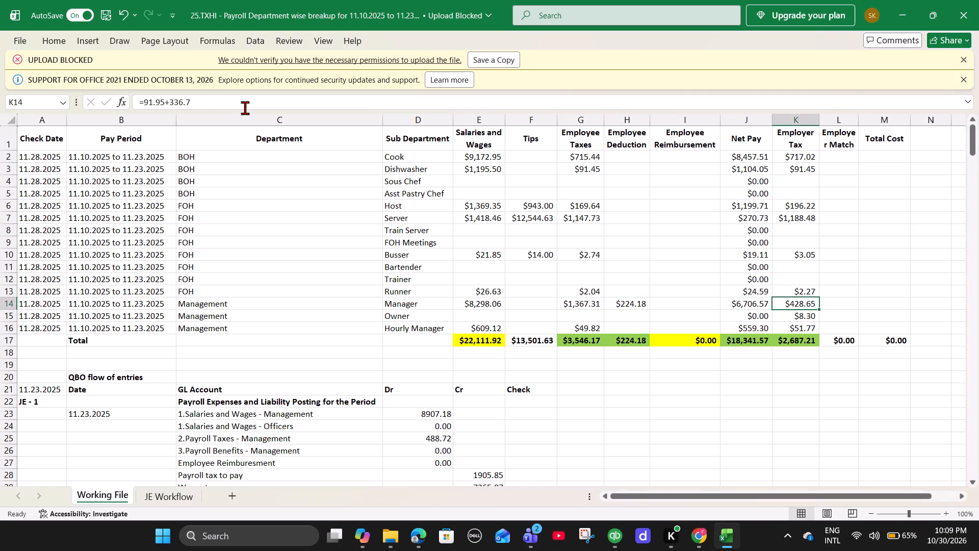
{"action": "left_click", "coordinate": [245, 108]}
{"action": "key", "text": "plus"}
{"action": "key", "text": "alt+Tab"}
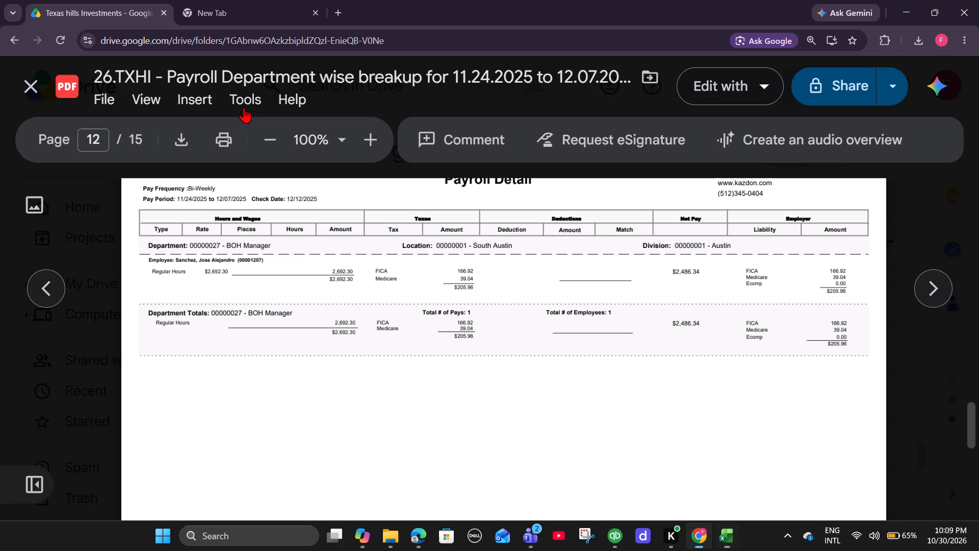
{"action": "key", "text": "alt+Tab"}
{"action": "type", "text": "205.96"}
{"action": "key", "text": "Return"}
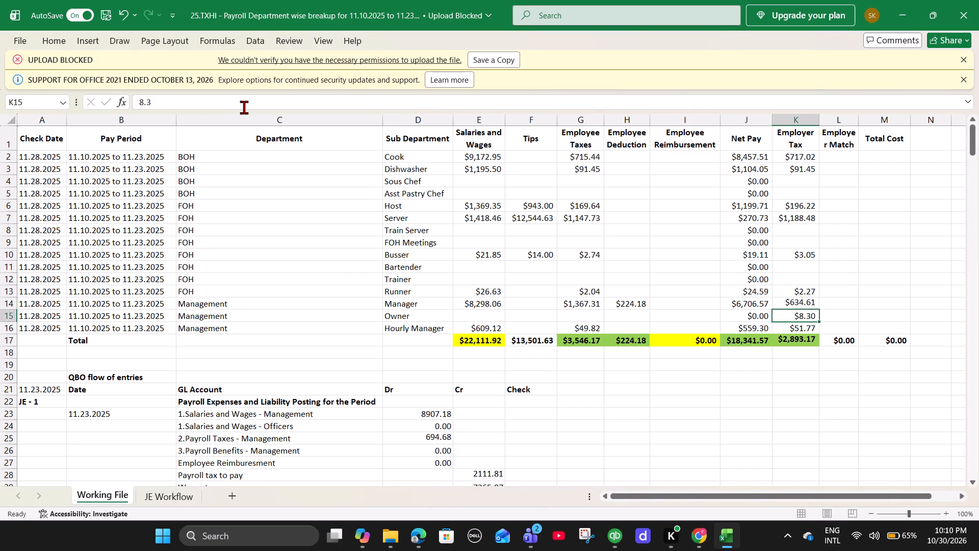
Find the Officer department totals on page 13 of the payroll PDF and enter =6930.55 as the Owner salaries and wages in E15.
{"action": "key", "text": "alt+Tab"}
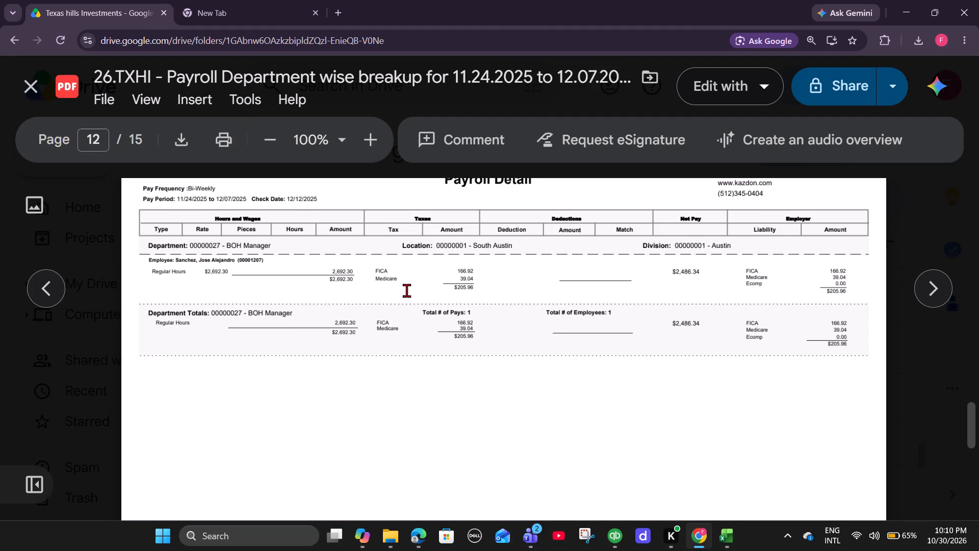
{"action": "scroll", "coordinate": [406, 290], "scroll_direction": "down", "scroll_amount": 9}
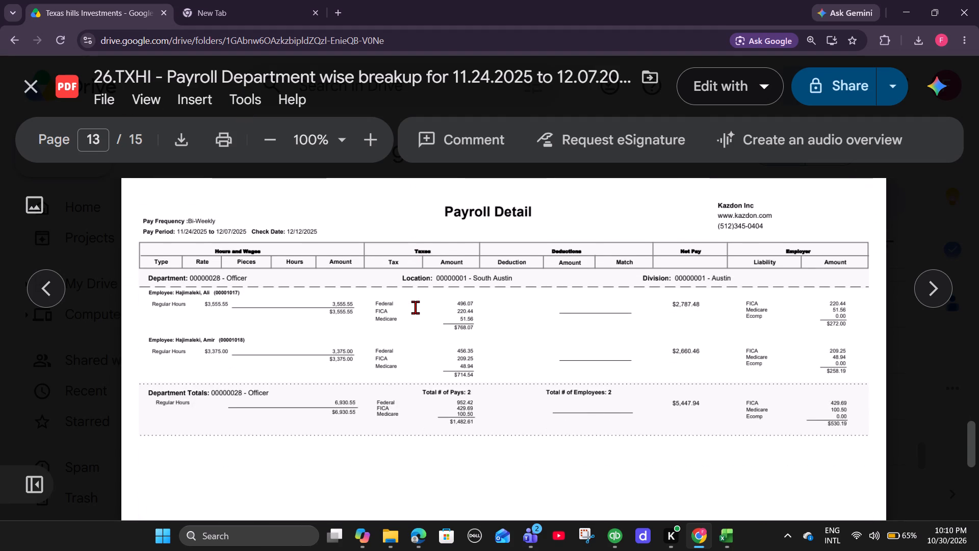
{"action": "scroll", "coordinate": [415, 307], "scroll_direction": "down", "scroll_amount": 1}
{"action": "key", "text": "alt+Tab"}
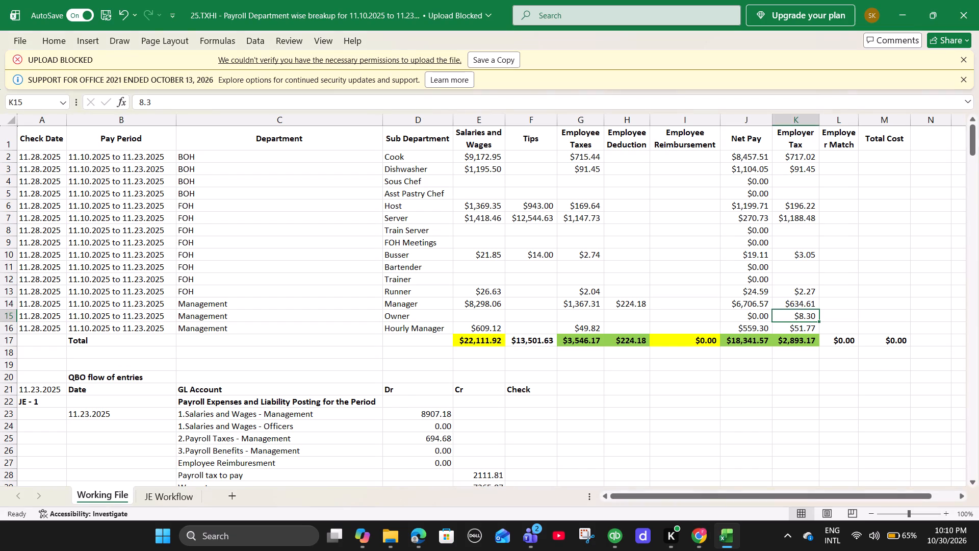
{"action": "left_click", "coordinate": [455, 317]}
{"action": "key", "text": "equal"}
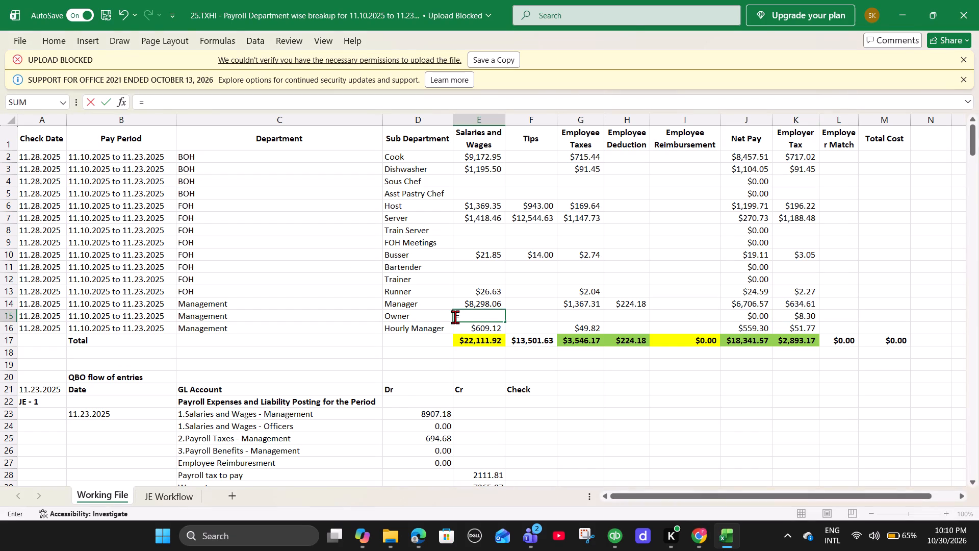
{"action": "key", "text": "alt+Tab"}
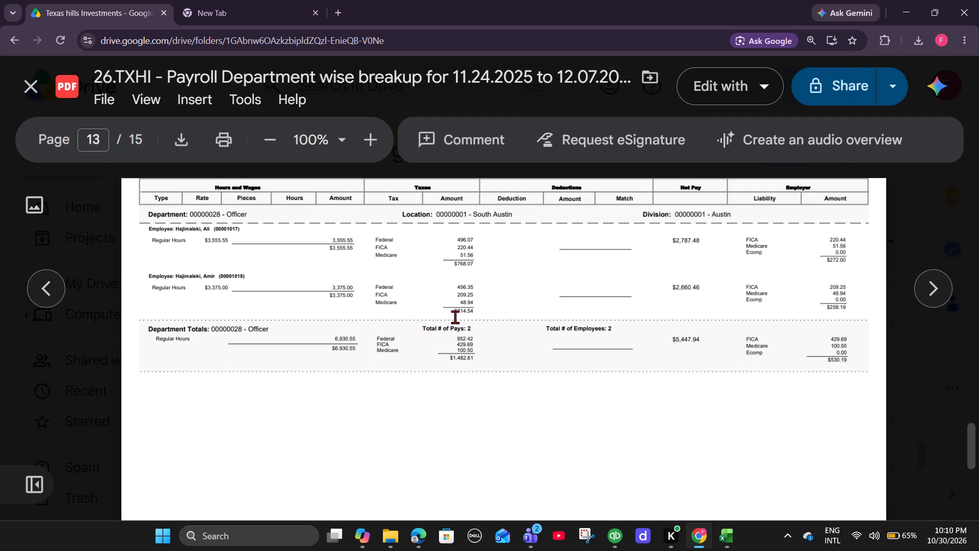
{"action": "key", "text": "alt+Tab"}
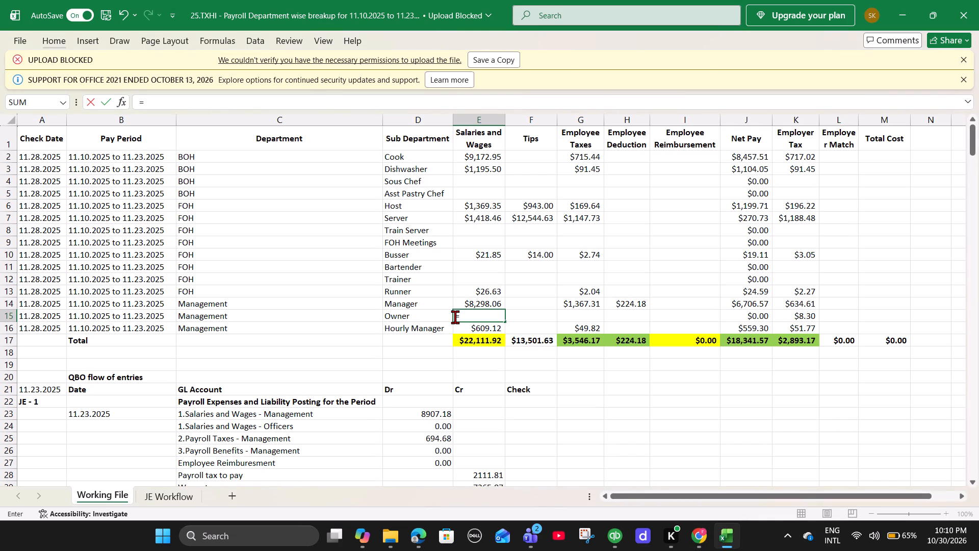
{"action": "type", "text": "6930.55"}
{"action": "key", "text": "Right"}
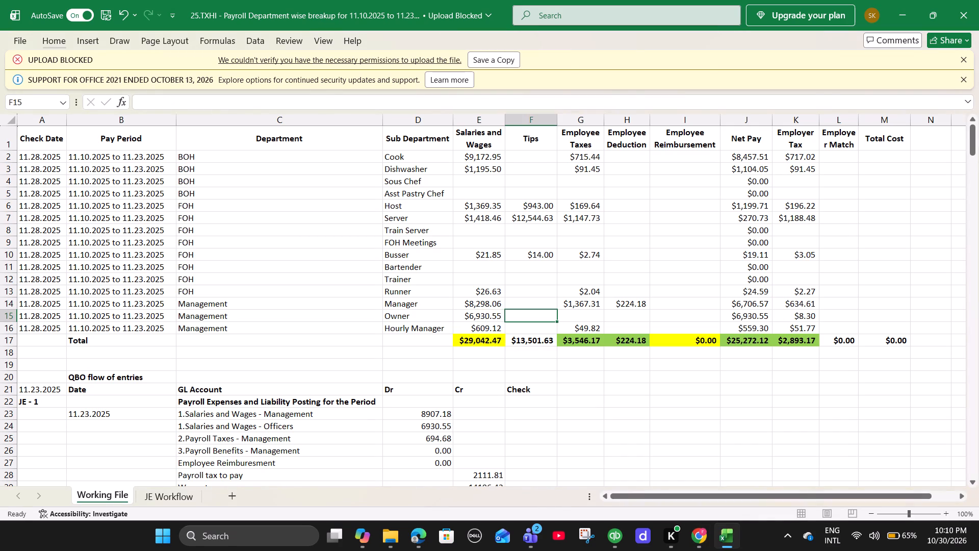
Enter the Officer department's employee taxes total of 1482.61 as the Owner employee taxes in G15.
{"action": "key", "text": "alt+Tab"}
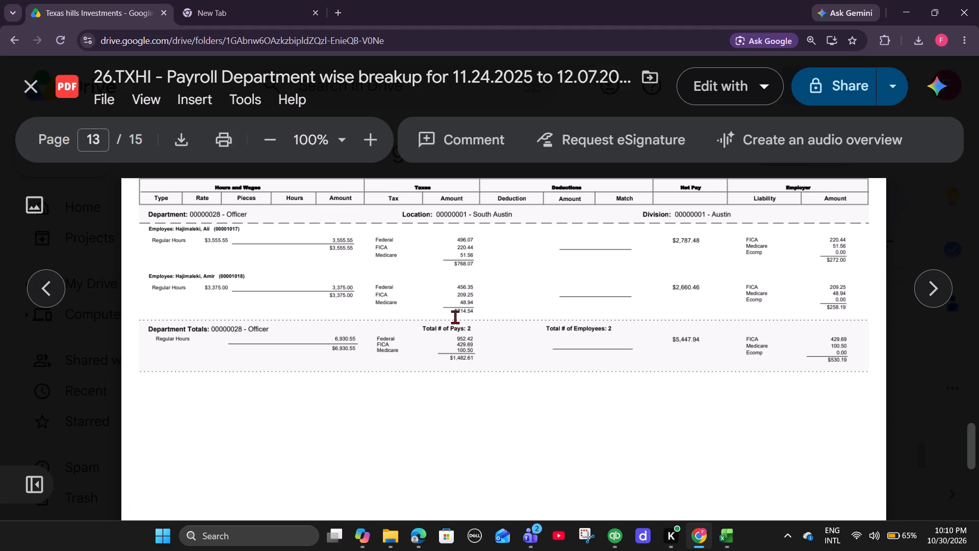
{"action": "key", "text": "alt+Tab"}
{"action": "key", "text": "Right"}
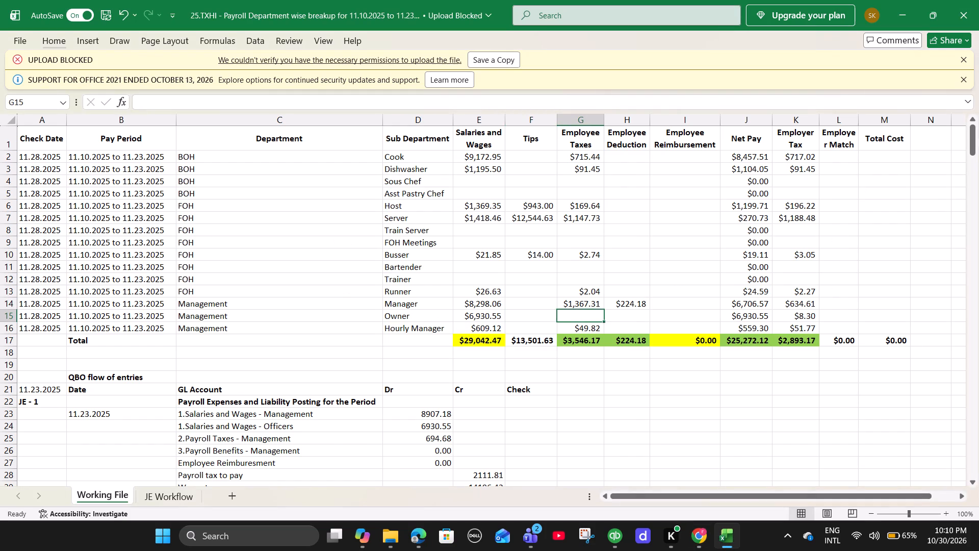
{"action": "type", "text": "14"}
{"action": "key", "text": "alt+Tab"}
{"action": "key", "text": "alt+Tab"}
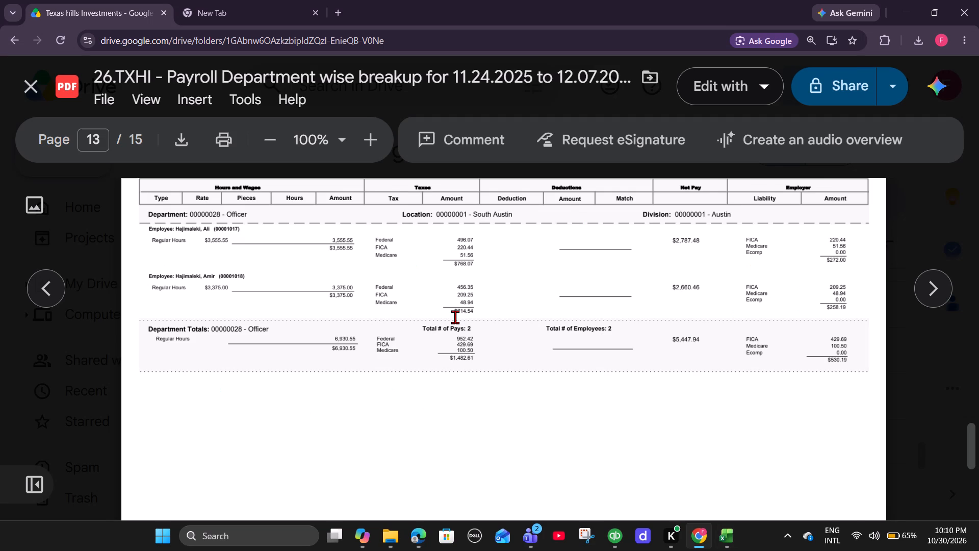
{"action": "type", "text": "82.61"}
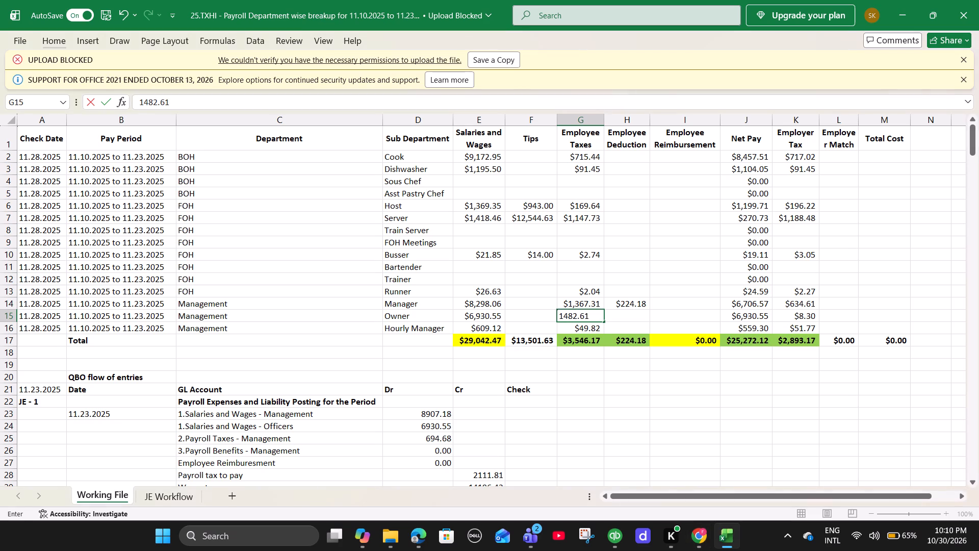
{"action": "key", "text": "Right"}
Clear the Owner employer tax in K15 and enter 8.30 as the Owner employer match in L15.
{"action": "key", "text": "alt+Tab"}
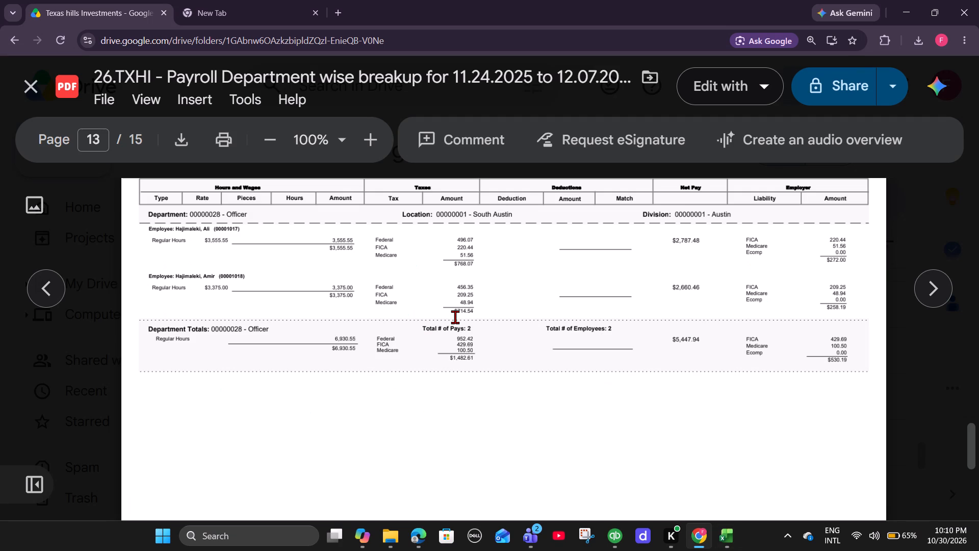
{"action": "key", "text": "alt+Tab"}
{"action": "key", "text": "Right"}
{"action": "key", "text": "Right"}
{"action": "key", "text": "Right"}
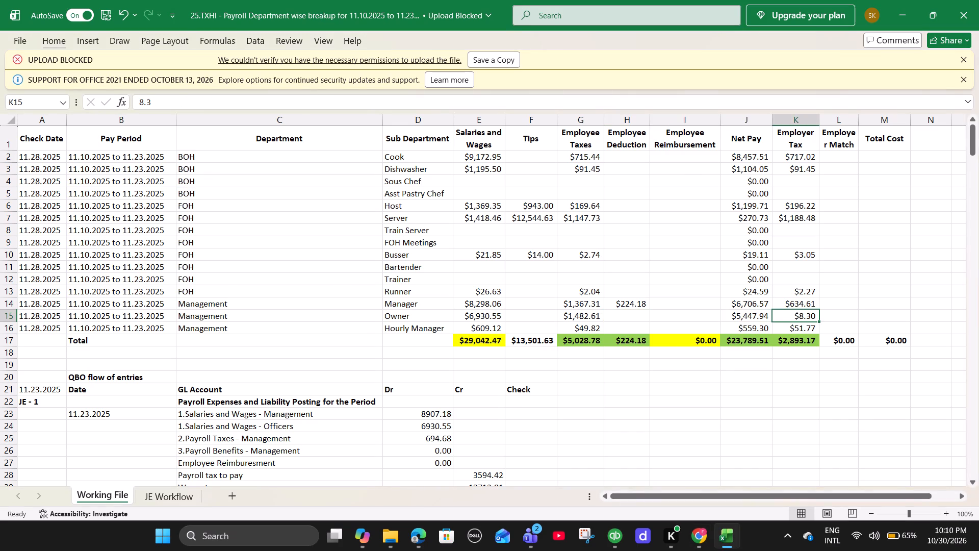
{"action": "key", "text": "alt+Tab"}
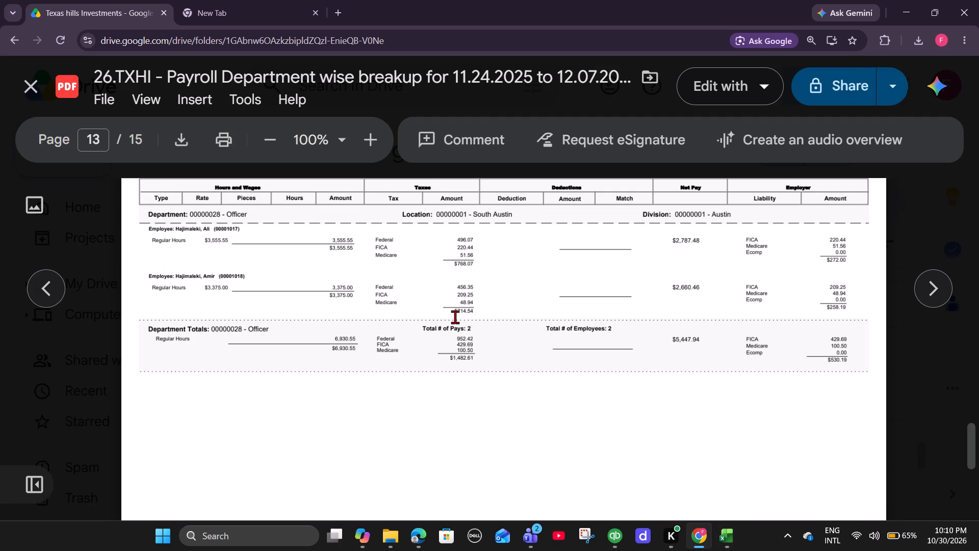
{"action": "key", "text": "alt+Tab"}
{"action": "key", "text": "Right"}
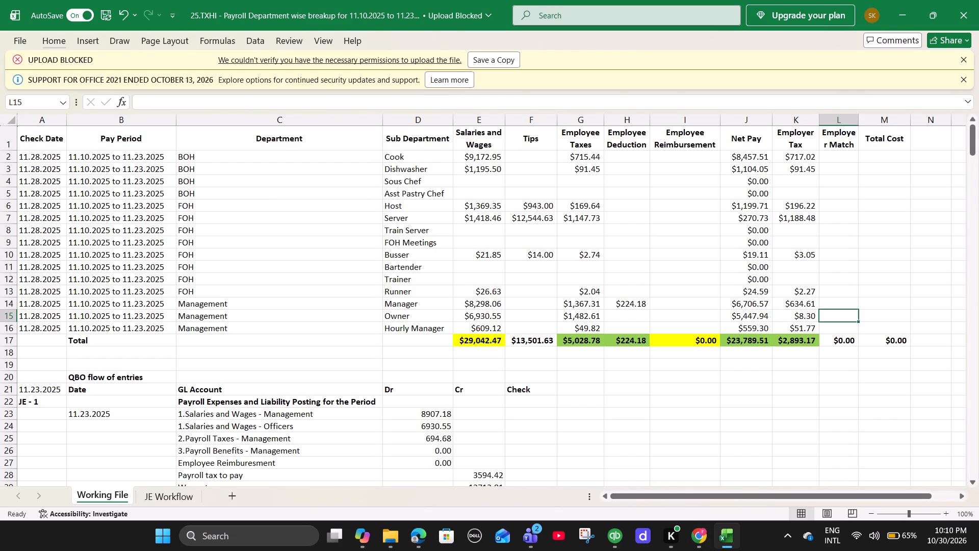
{"action": "key", "text": "Left"}
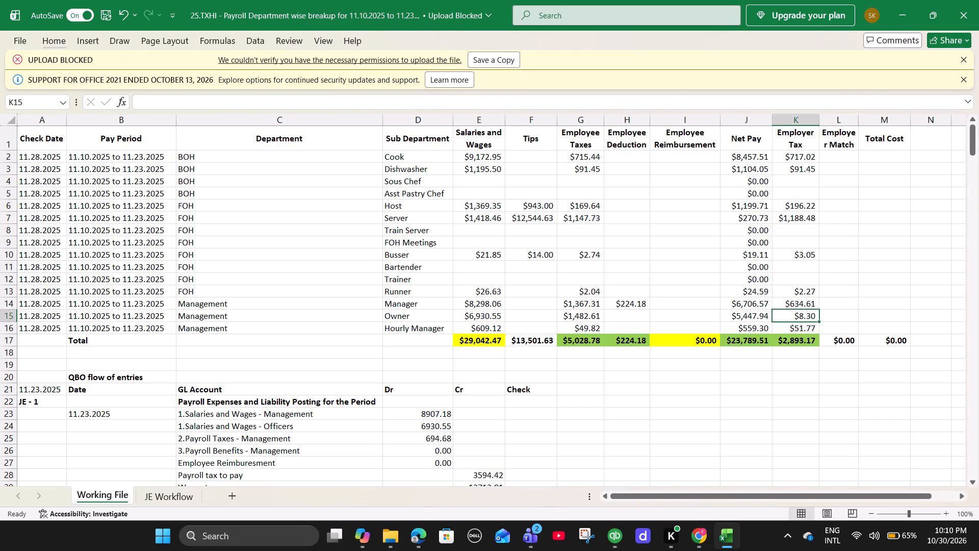
{"action": "key", "text": "BackSpace"}
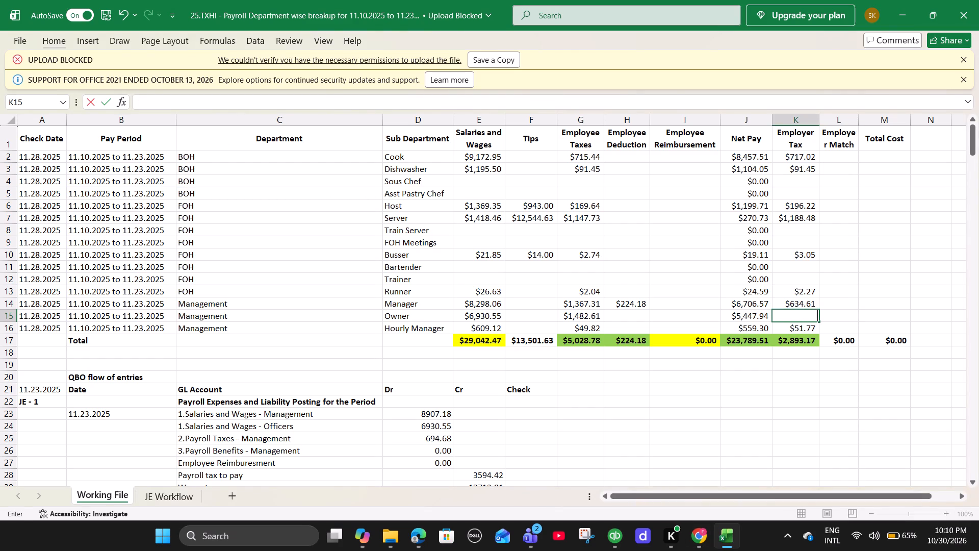
{"action": "key", "text": "Right"}
{"action": "type", "text": "8.30"}
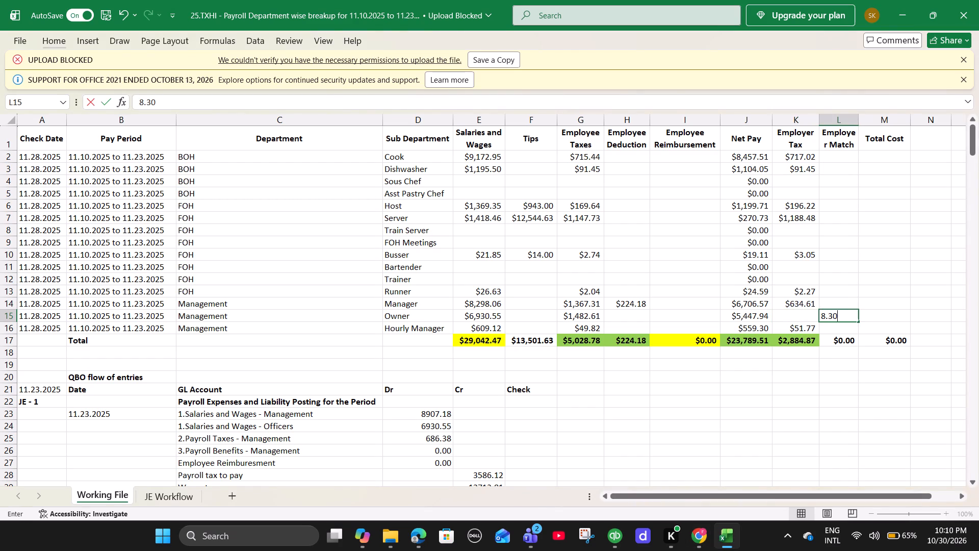
{"action": "key", "text": "Left"}
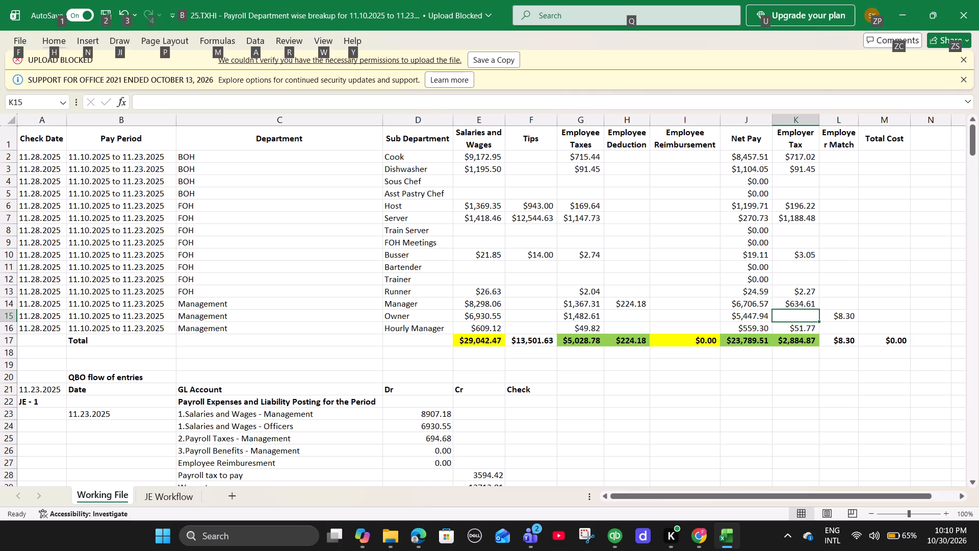
Add the Officer employer tax total from the payroll PDF, +530.19, to the Manager employer tax formula in K14.
{"action": "key", "text": "alt+Tab"}
{"action": "key", "text": "alt+Tab"}
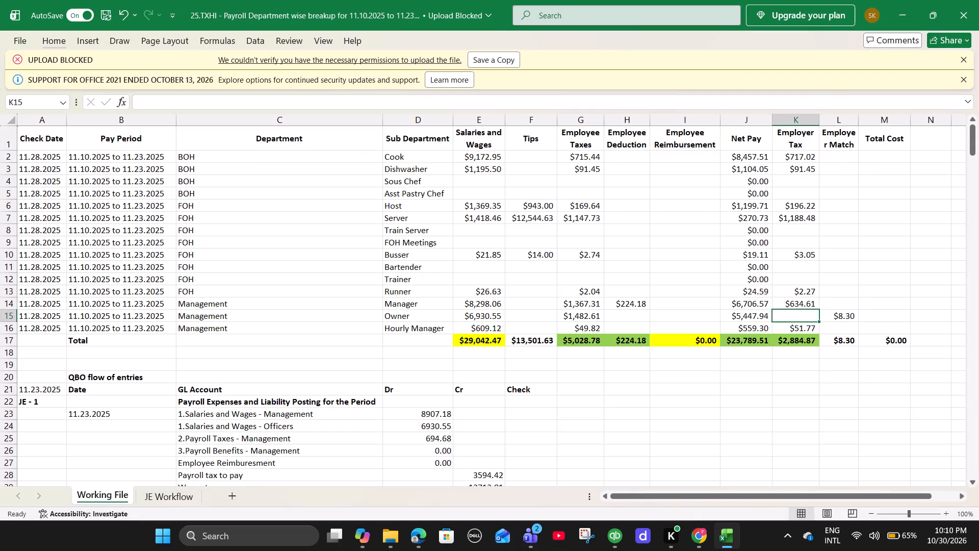
{"action": "key", "text": "Down"}
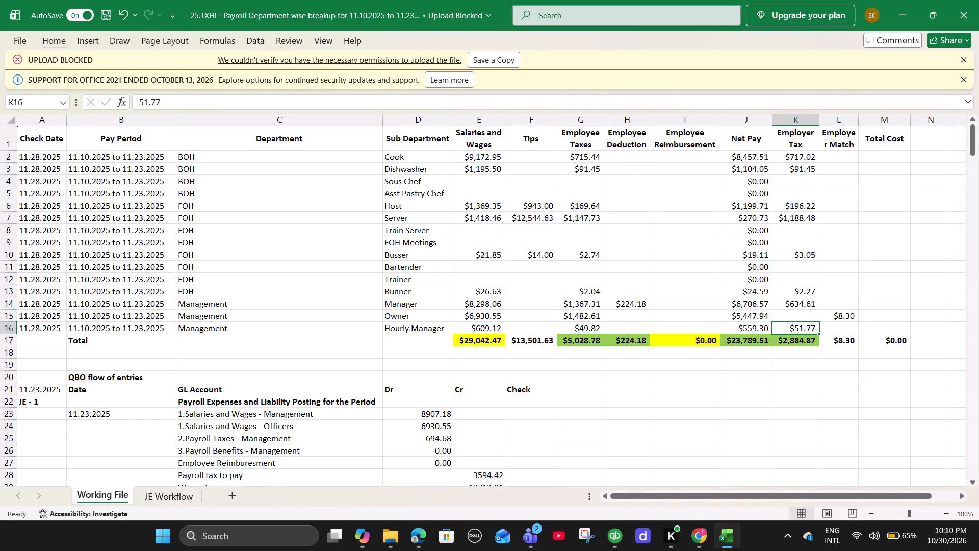
{"action": "key", "text": "Up"}
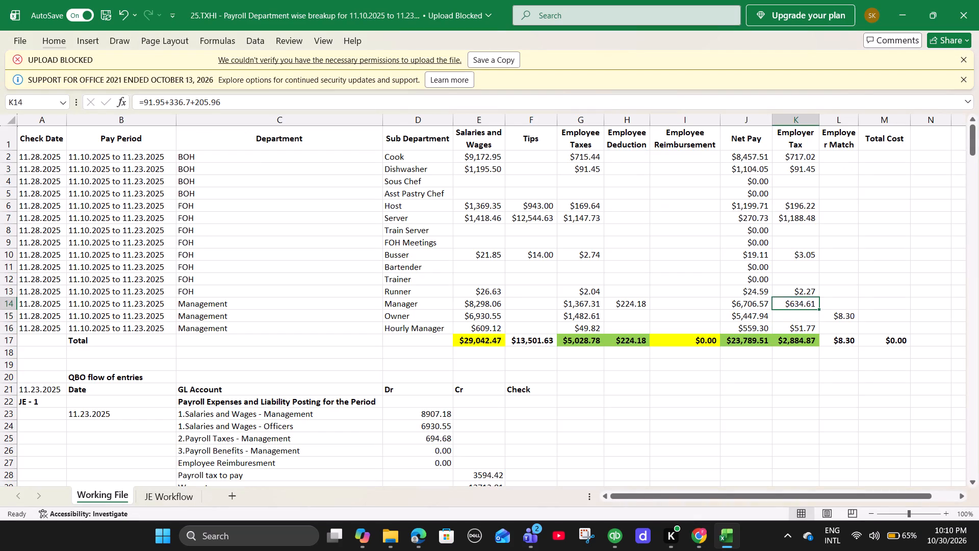
{"action": "key", "text": "alt+Tab"}
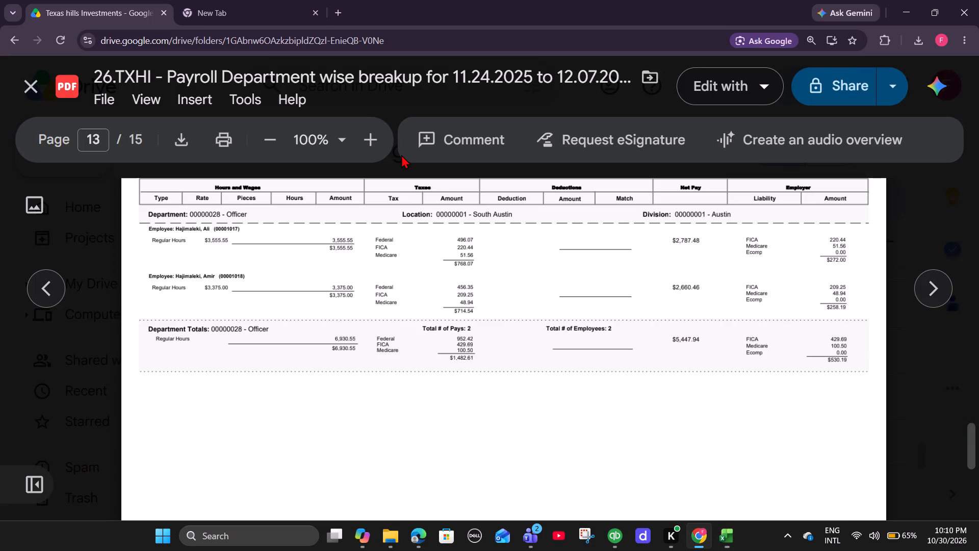
{"action": "key", "text": "alt+Tab"}
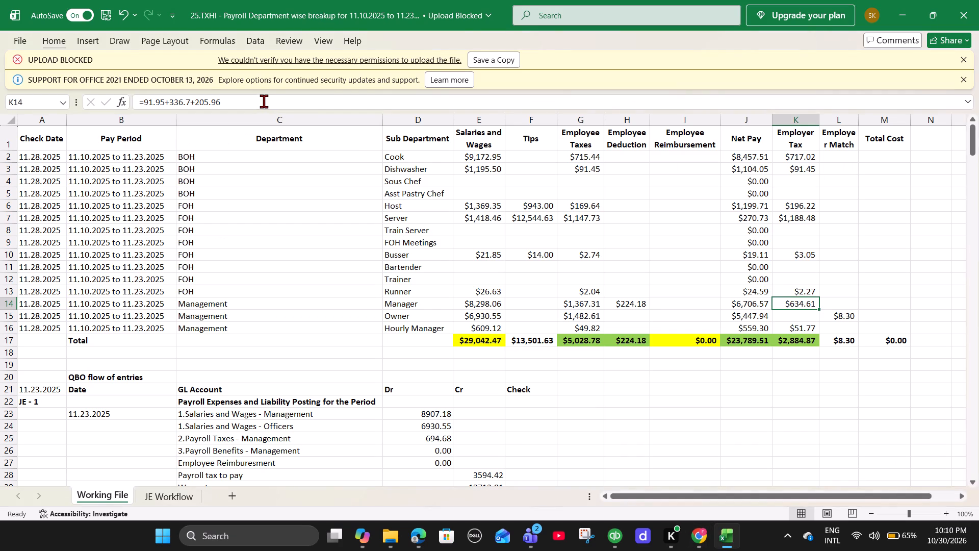
{"action": "left_click", "coordinate": [264, 101]}
{"action": "type", "text": "+530.19"}
{"action": "key", "text": "Return"}
Find the Asst Pastry Chef department totals on page 14 of the payroll PDF and enter 419.70 as its salaries and wages in E5.
{"action": "key", "text": "alt+Tab"}
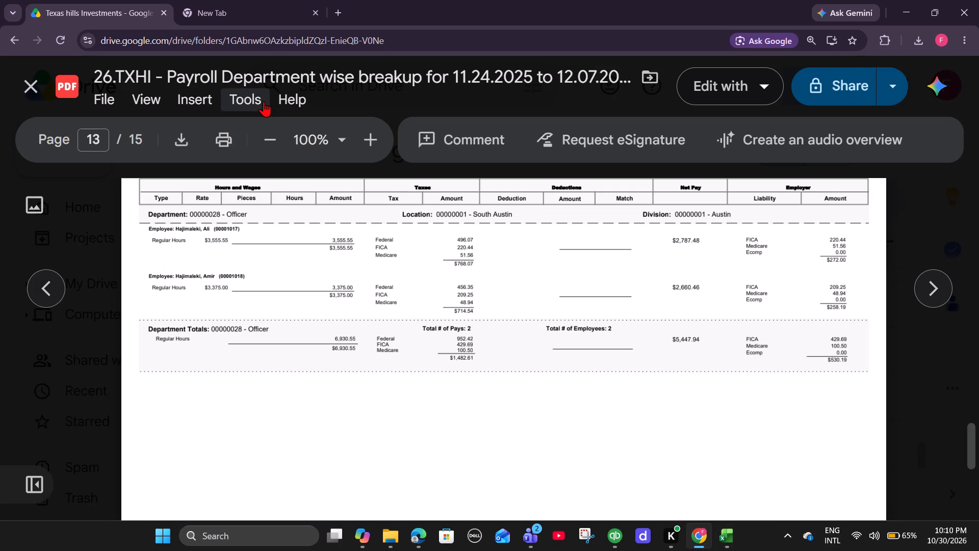
{"action": "scroll", "coordinate": [442, 299], "scroll_direction": "down", "scroll_amount": 5}
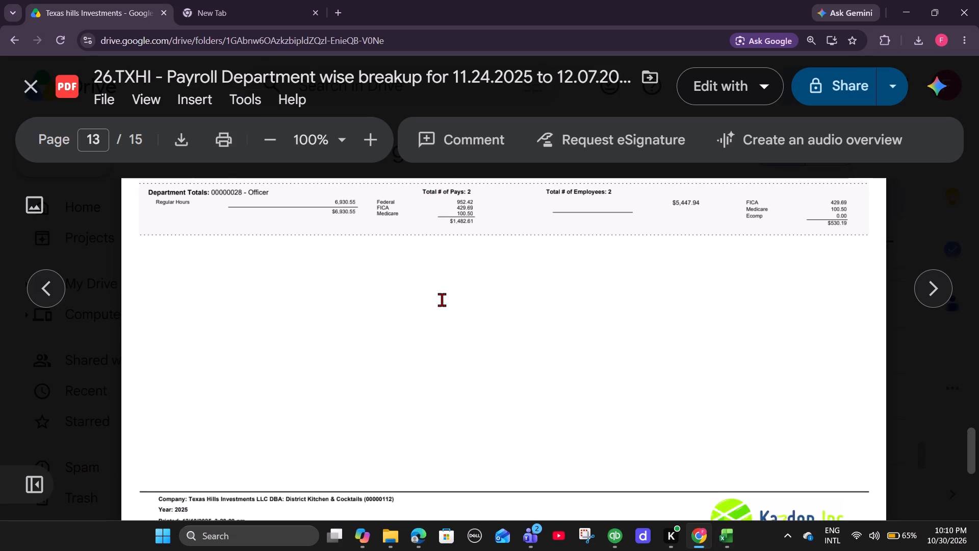
{"action": "scroll", "coordinate": [442, 299], "scroll_direction": "down", "scroll_amount": 4}
{"action": "key", "text": "alt+Tab"}
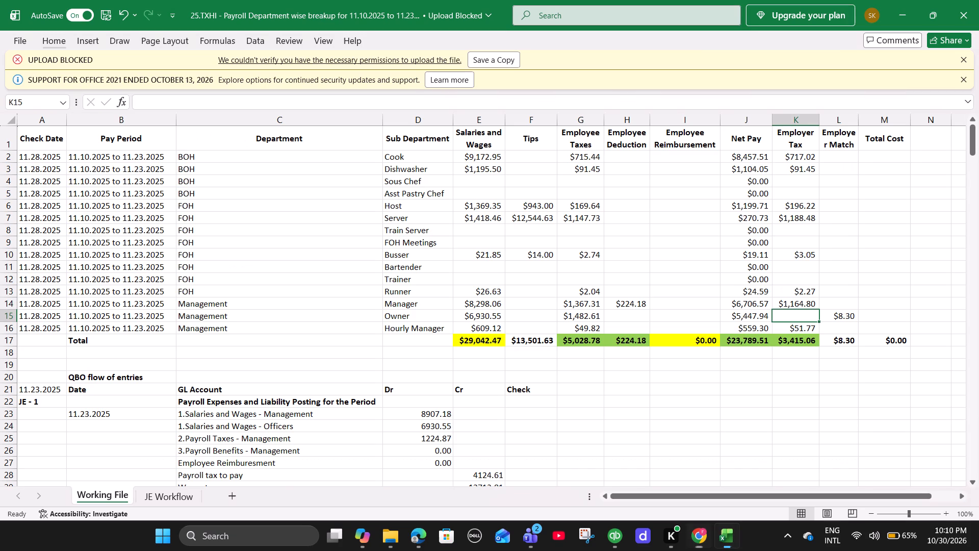
{"action": "left_click", "coordinate": [477, 198]}
{"action": "key", "text": "alt+Tab"}
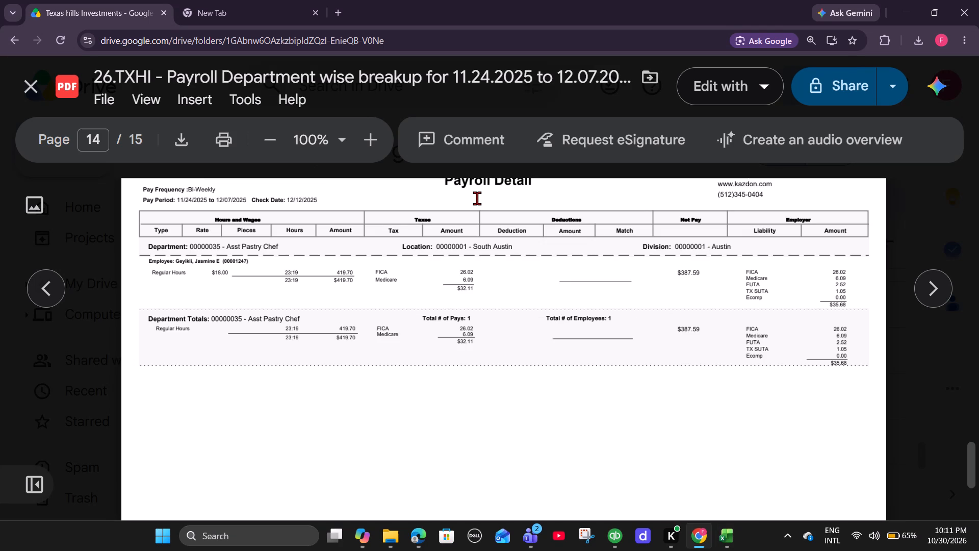
{"action": "key", "text": "alt+Tab"}
{"action": "type", "text": "41"}
{"action": "type", "text": "9.70"}
{"action": "key", "text": "Right"}
Enter the Asst Pastry Chef employee taxes total of 32.11 in G5.
{"action": "key", "text": "Right"}
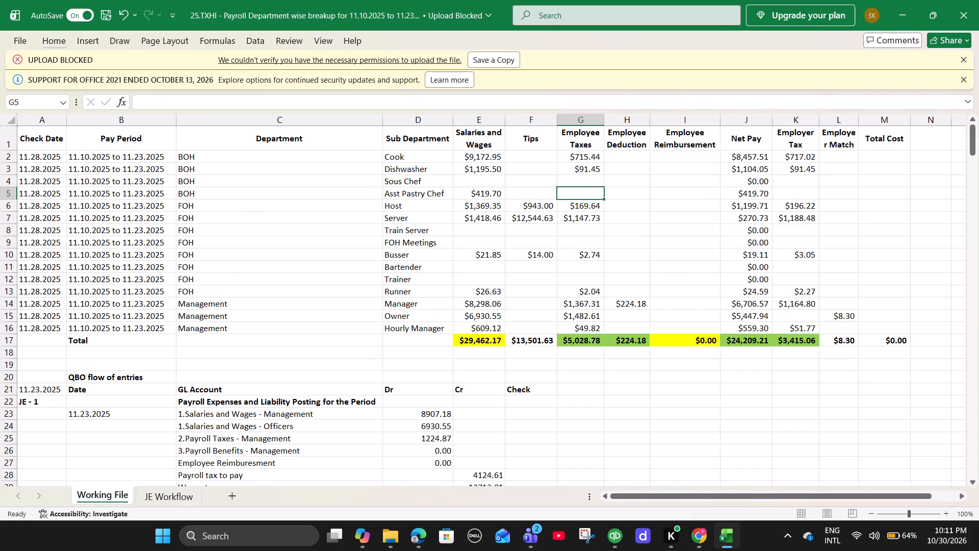
{"action": "key", "text": "alt+Tab"}
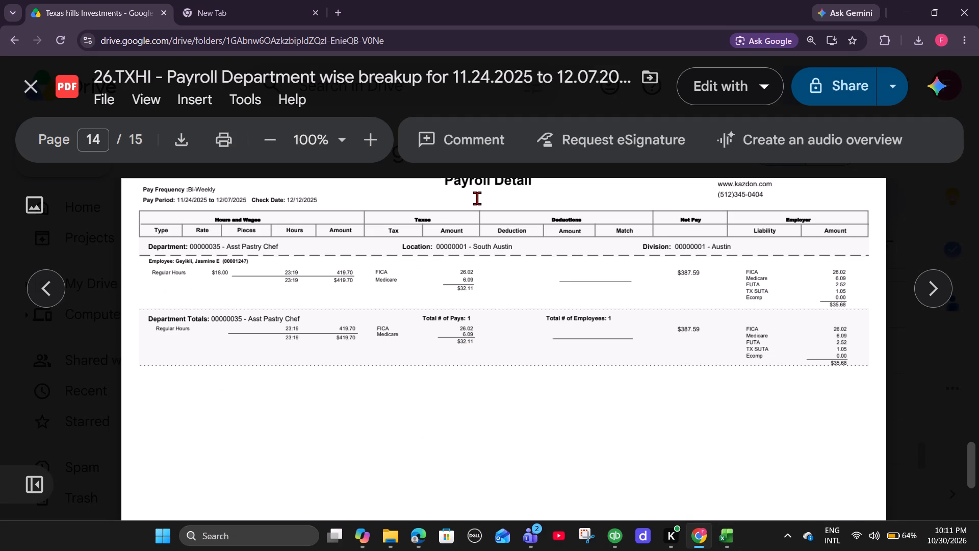
{"action": "key", "text": "alt+Tab"}
{"action": "type", "text": "32.11"}
{"action": "key", "text": "Right"}
Check the Asst Pastry Chef totals in the payroll PDF and enter 35.68 as its employer tax in K5.
{"action": "key", "text": "alt+Tab"}
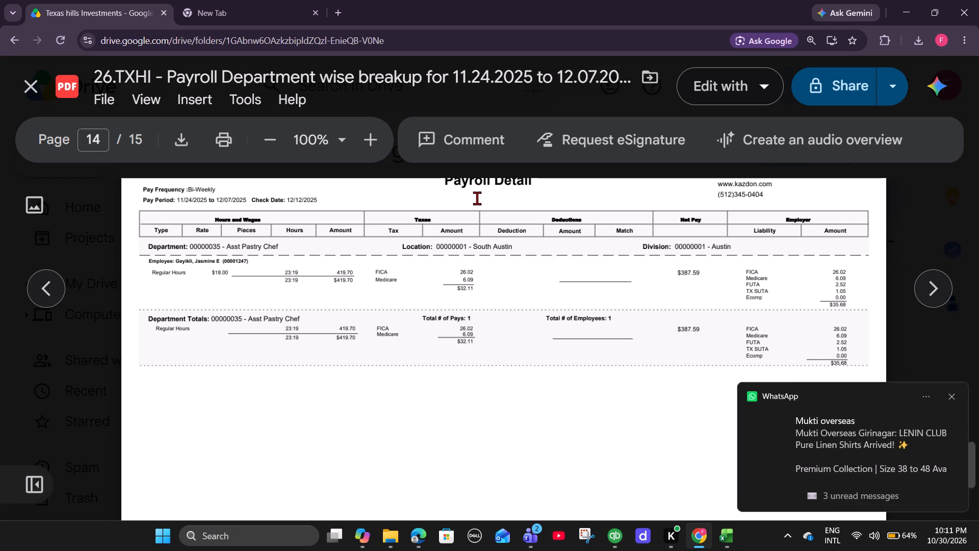
{"action": "key", "text": "alt+Tab"}
{"action": "key", "text": "alt+Tab"}
{"action": "key", "text": "alt+Tab"}
{"action": "key", "text": "Right"}
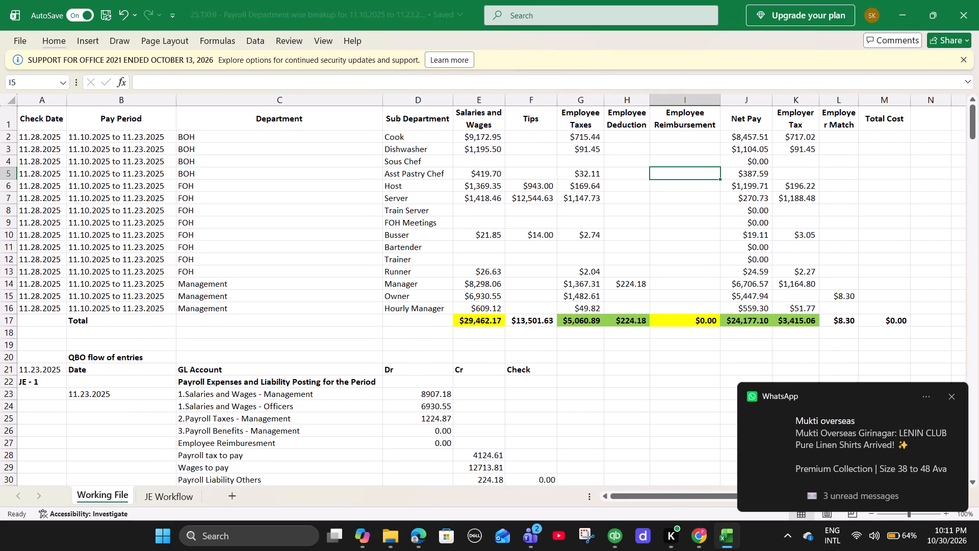
{"action": "key", "text": "Right"}
{"action": "key", "text": "Right"}
{"action": "key", "text": "alt+Tab"}
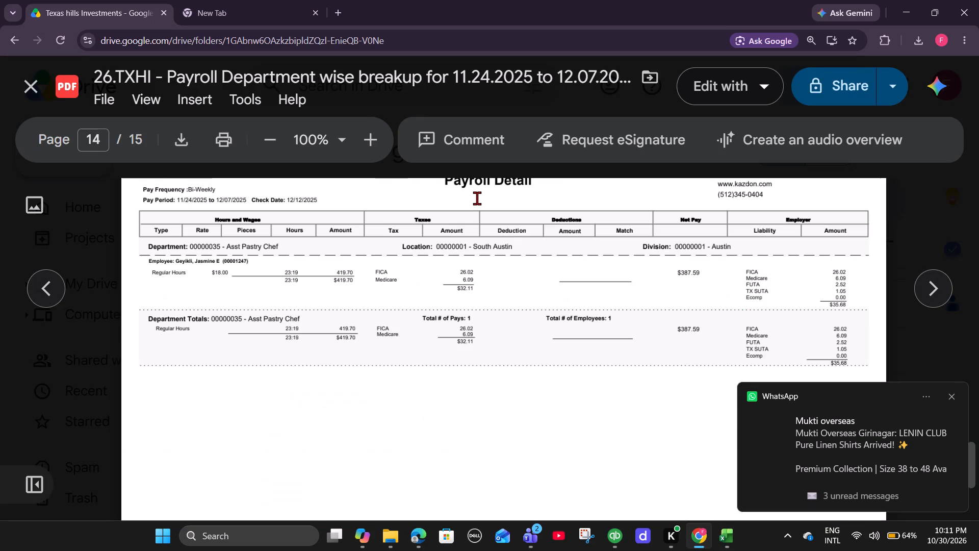
{"action": "key", "text": "alt+Tab"}
{"action": "type", "text": "35.68"}
{"action": "key", "text": "Right"}
Review the location and division totals on page 15 of the payroll PDF and recheck the Asst Pastry Chef page.
{"action": "key", "text": "alt+Tab"}
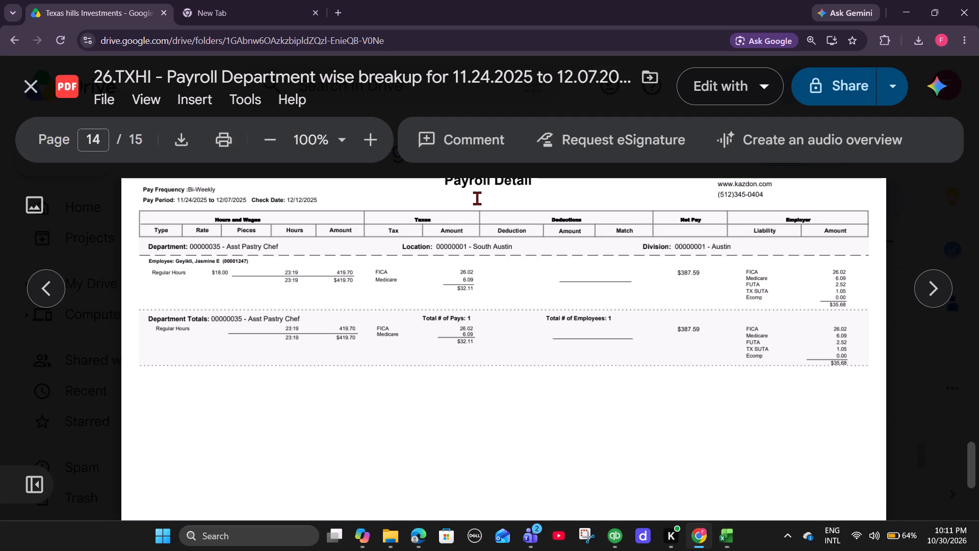
{"action": "scroll", "coordinate": [513, 252], "scroll_direction": "down", "scroll_amount": 10}
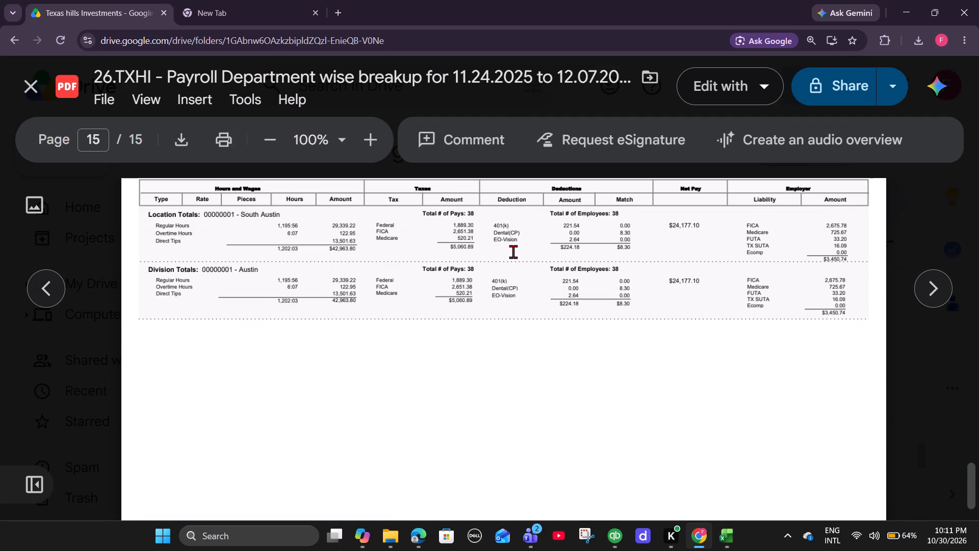
{"action": "scroll", "coordinate": [513, 252], "scroll_direction": "down", "scroll_amount": 1}
{"action": "scroll", "coordinate": [513, 252], "scroll_direction": "up", "scroll_amount": 2}
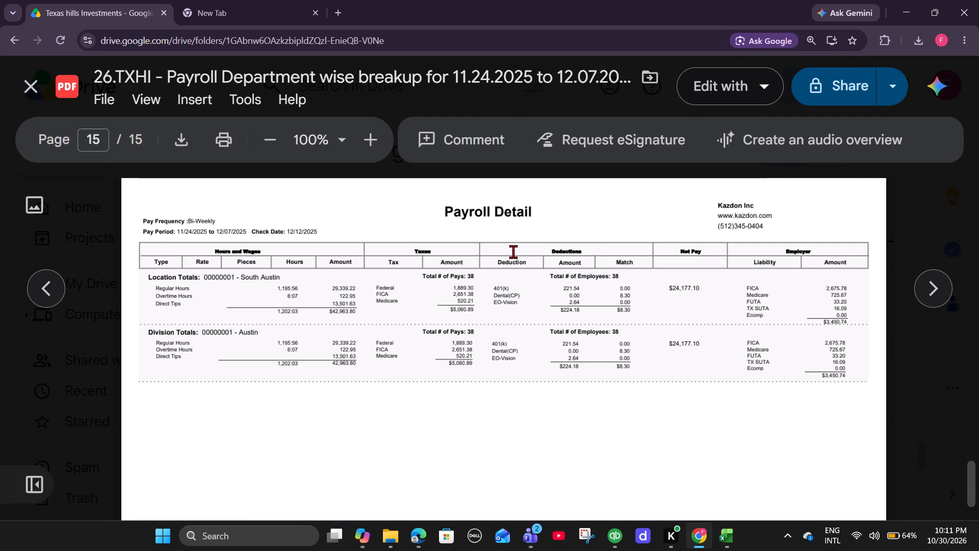
{"action": "scroll", "coordinate": [439, 282], "scroll_direction": "down", "scroll_amount": 3}
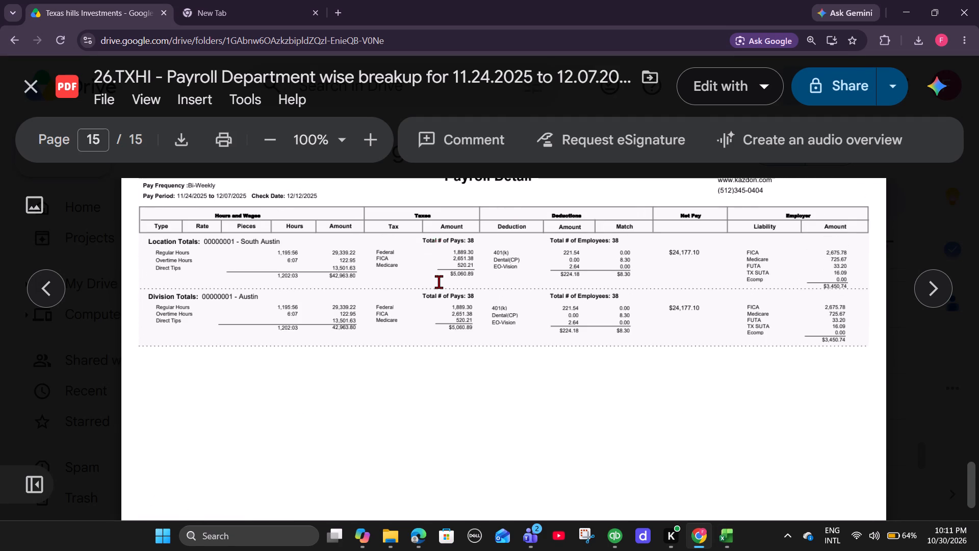
{"action": "scroll", "coordinate": [439, 282], "scroll_direction": "down", "scroll_amount": 8}
{"action": "scroll", "coordinate": [439, 282], "scroll_direction": "up", "scroll_amount": 12}
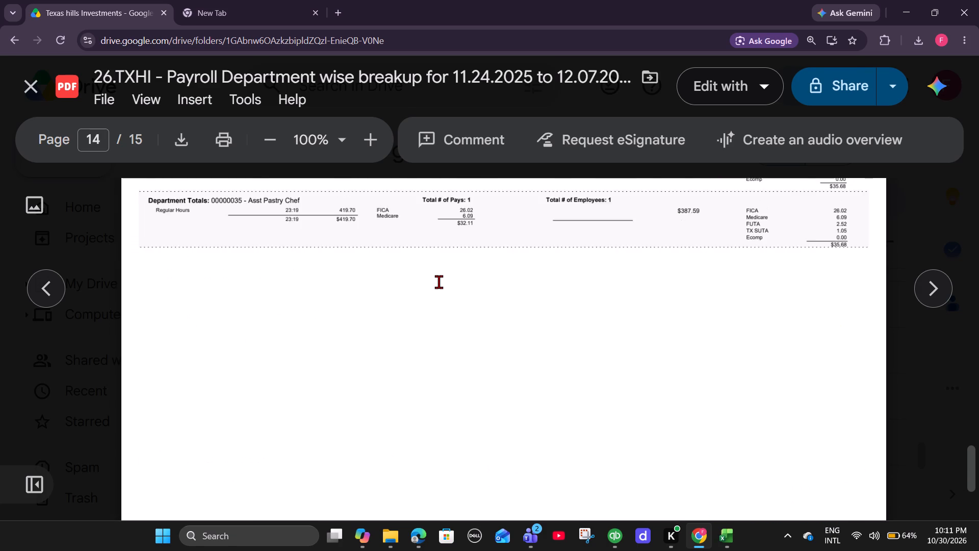
{"action": "scroll", "coordinate": [439, 282], "scroll_direction": "up", "scroll_amount": 1}
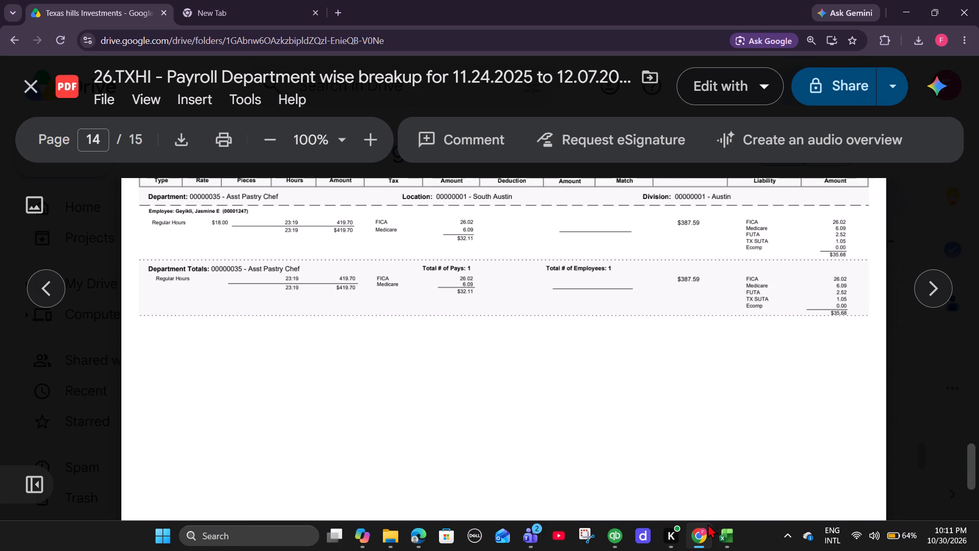